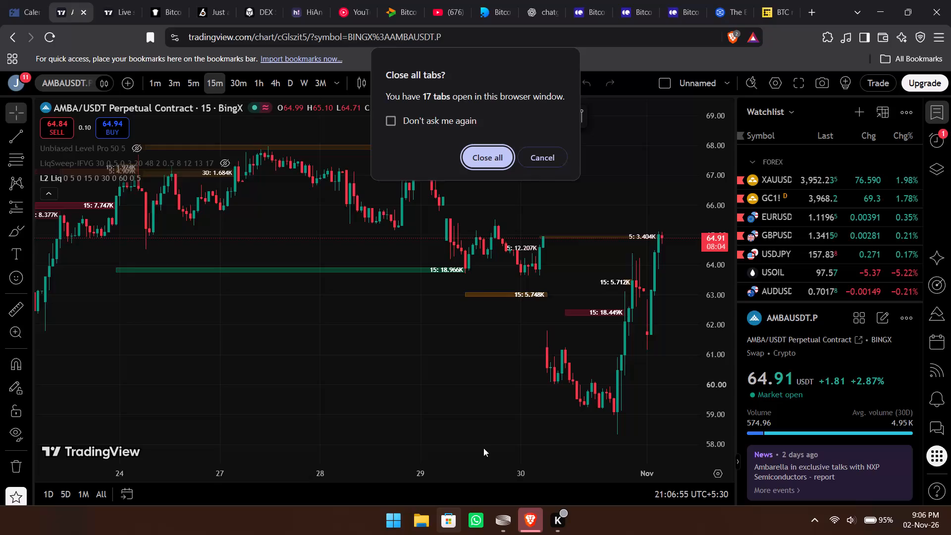
# Cancel closing all the browser tabs.
pyautogui.click(550, 164)
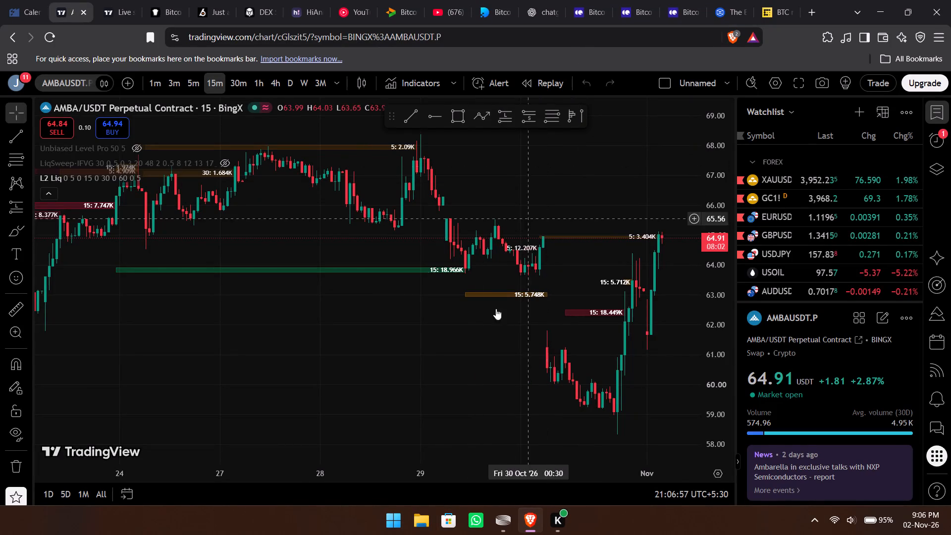
# Switch to the YouTube tab and start playing the Ala Bolelo lyric video.
pyautogui.click(452, 11)
pyautogui.press('space')
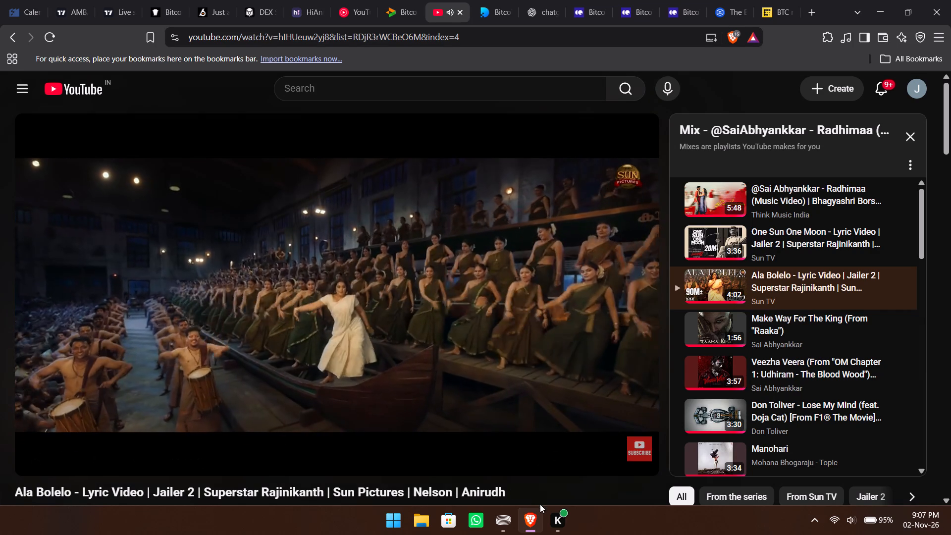
# Switch to DTS:X Ultra, toggle its audio processing power for the headphones, and close its window.
pyautogui.click(507, 526)
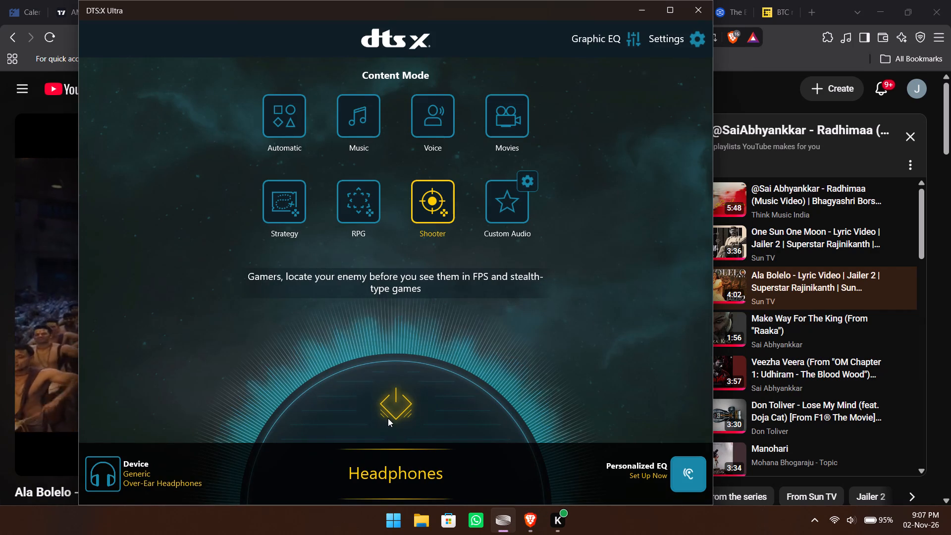
pyautogui.click(388, 418)
pyautogui.click(707, 20)
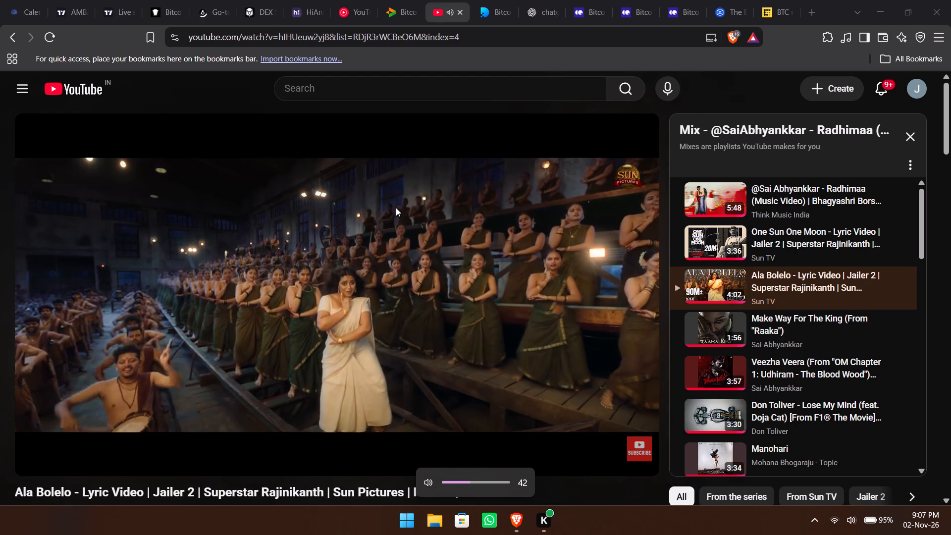
# Return to the AMBAUSDT TradingView chart, load XAUUSD from the watchlist, and set the chart interval to 4 hours.
pyautogui.click(119, 8)
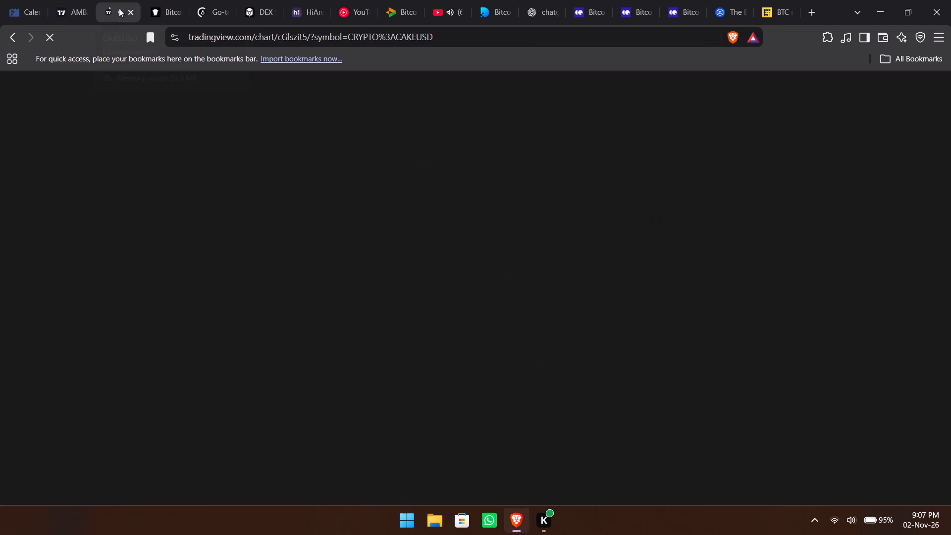
pyautogui.click(94, 6)
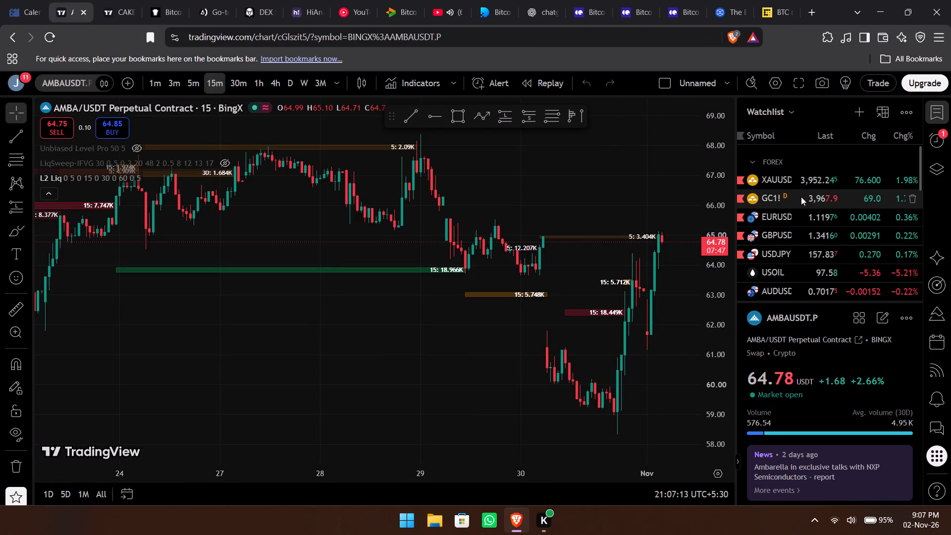
pyautogui.click(821, 177)
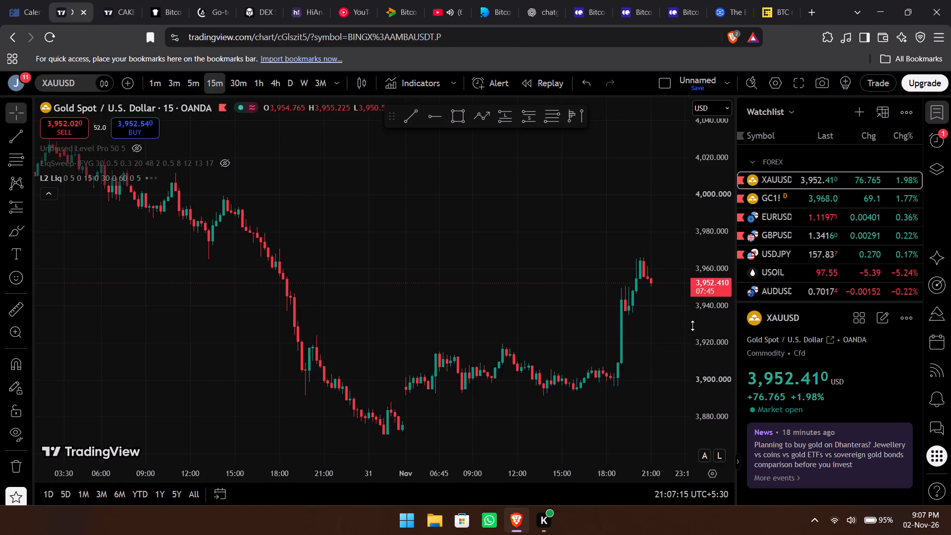
pyautogui.moveTo(705, 287); pyautogui.dragTo(710, 287)
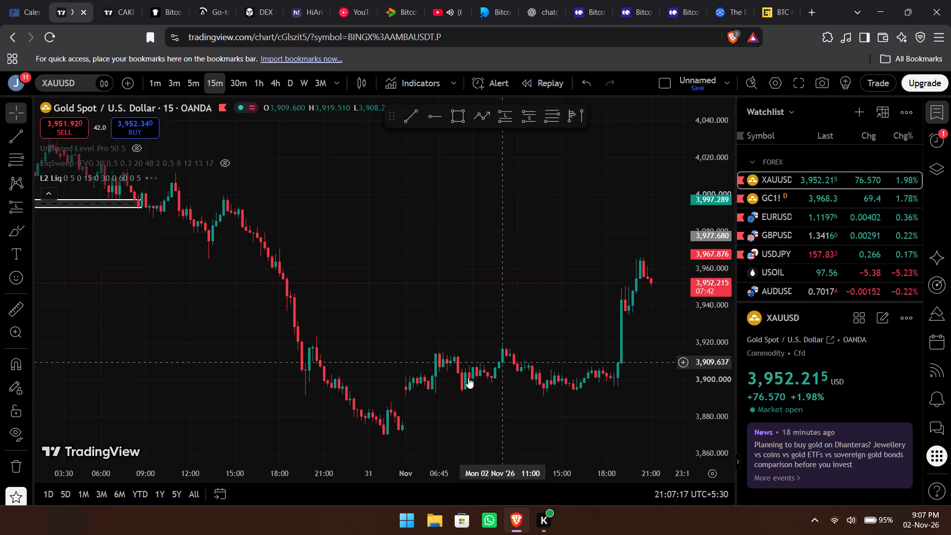
pyautogui.moveTo(466, 380); pyautogui.dragTo(624, 3)
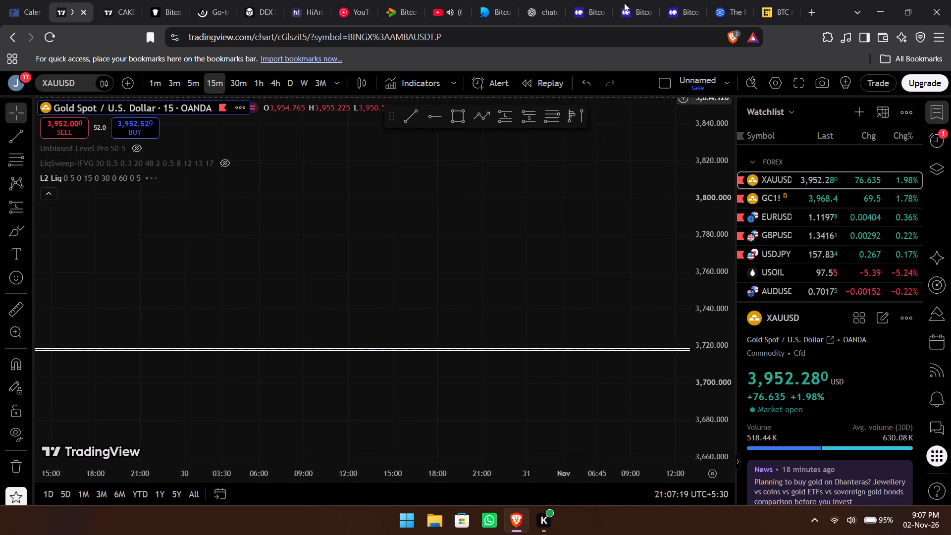
pyautogui.moveTo(624, 3); pyautogui.dragTo(455, 405)
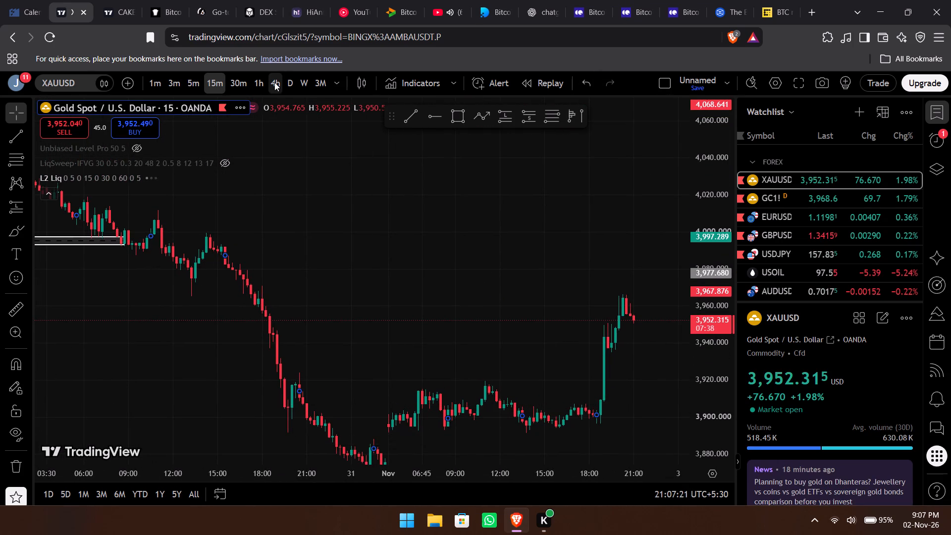
pyautogui.click(275, 81)
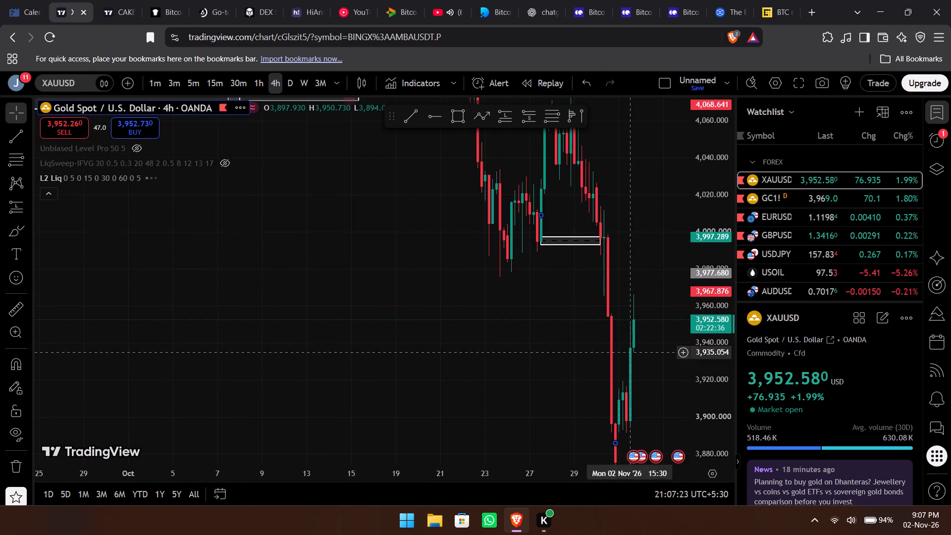
# Examine the XAUUSD 4-hour price action and the marked zones from August to early November.
pyautogui.moveTo(711, 238); pyautogui.dragTo(704, 437)
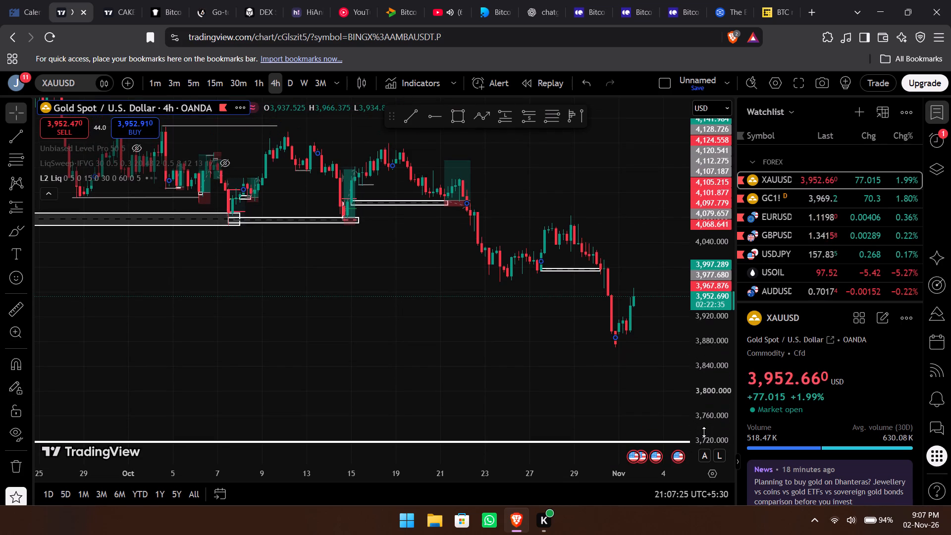
pyautogui.moveTo(704, 432); pyautogui.dragTo(709, 383)
pyautogui.moveTo(589, 170); pyautogui.dragTo(750, 435)
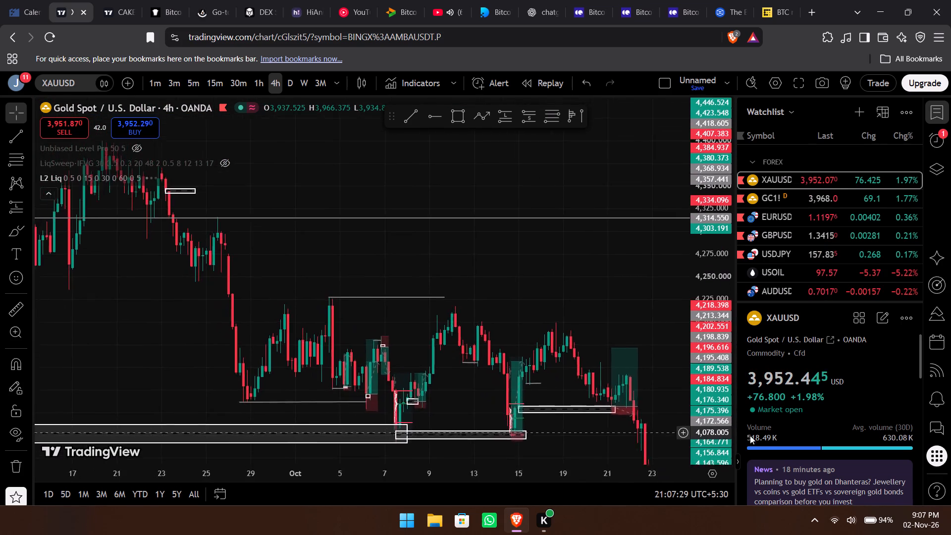
pyautogui.moveTo(750, 435); pyautogui.dragTo(529, 310)
pyautogui.scroll(-3, 529, 310)
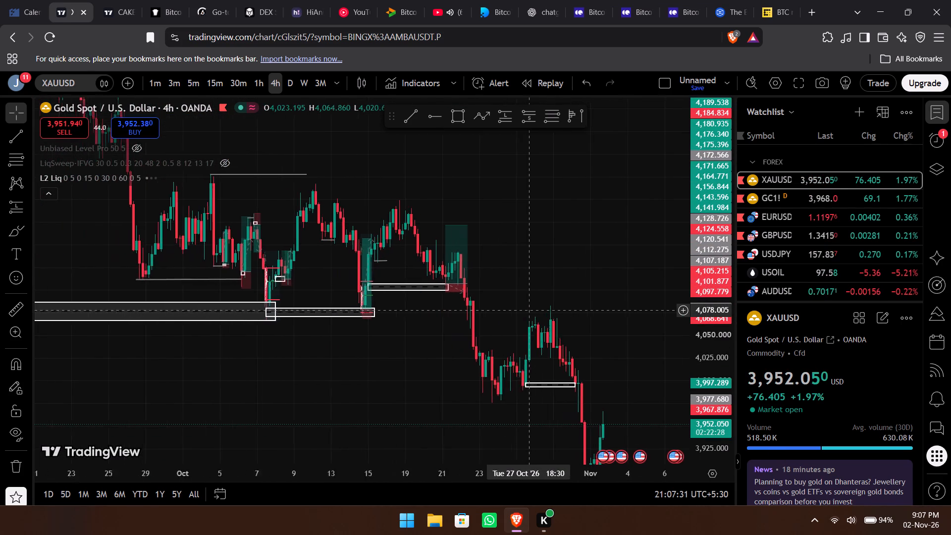
pyautogui.scroll(-6, 529, 310)
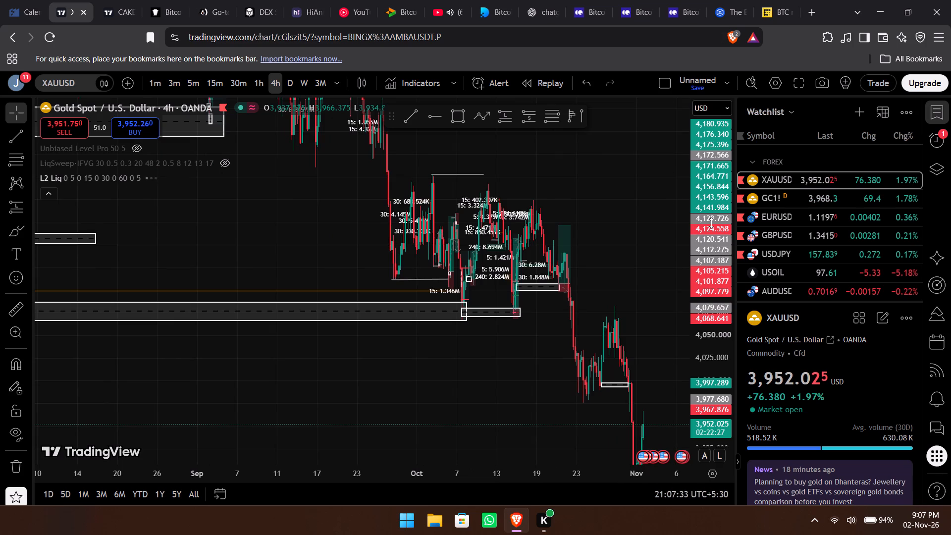
pyautogui.moveTo(711, 223); pyautogui.dragTo(704, 370)
pyautogui.moveTo(521, 406); pyautogui.dragTo(569, 521)
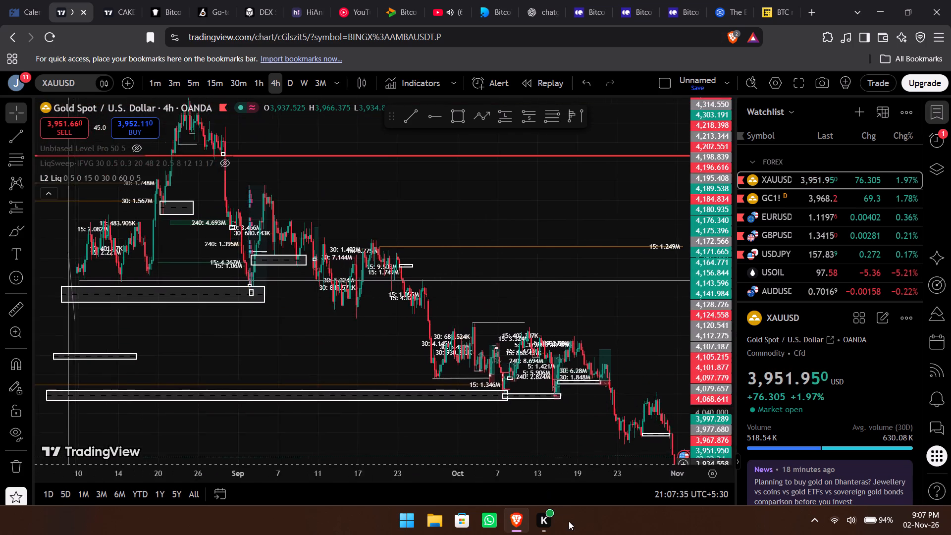
pyautogui.moveTo(569, 521); pyautogui.dragTo(516, 496)
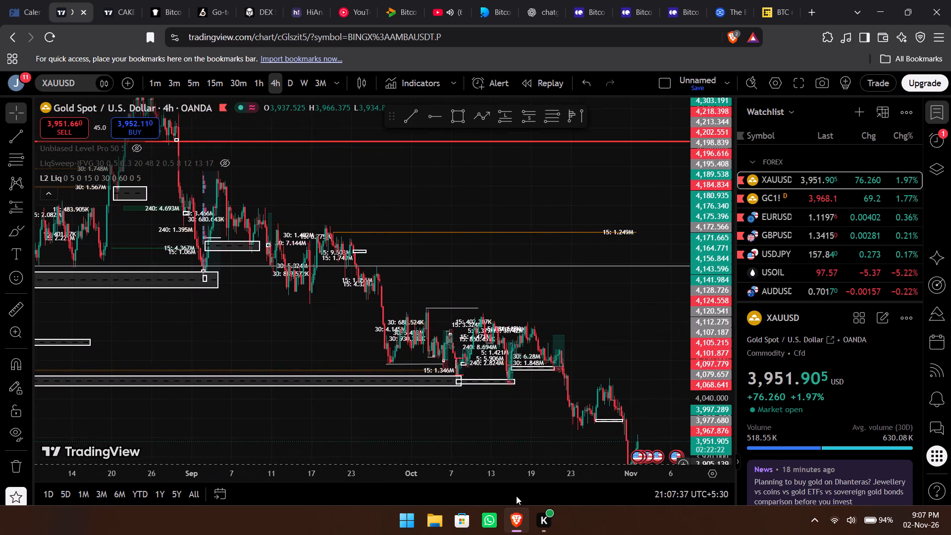
pyautogui.moveTo(516, 496); pyautogui.dragTo(455, 460)
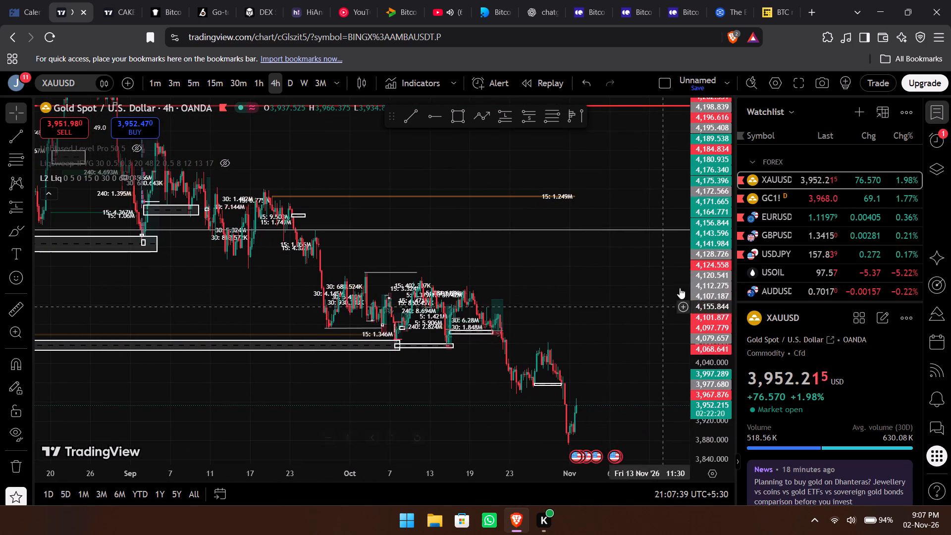
pyautogui.moveTo(699, 246); pyautogui.dragTo(713, 392)
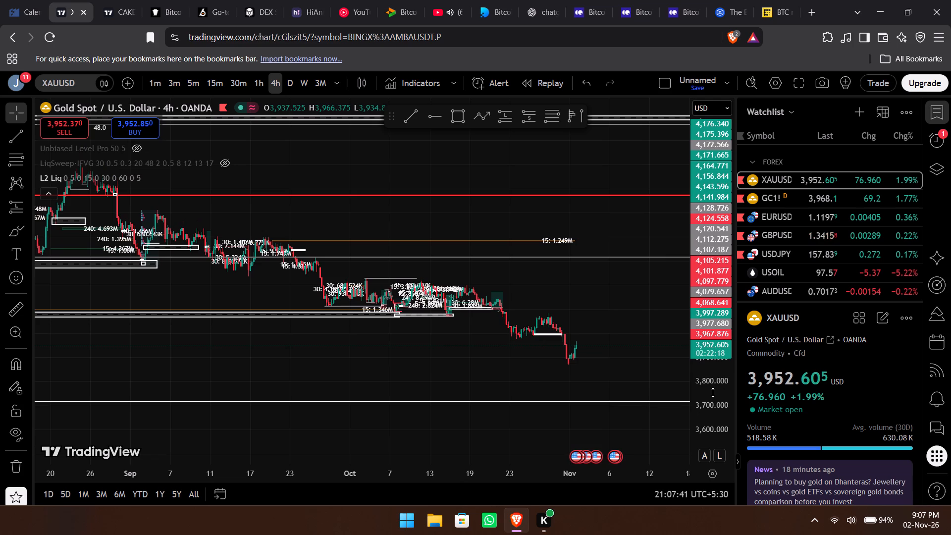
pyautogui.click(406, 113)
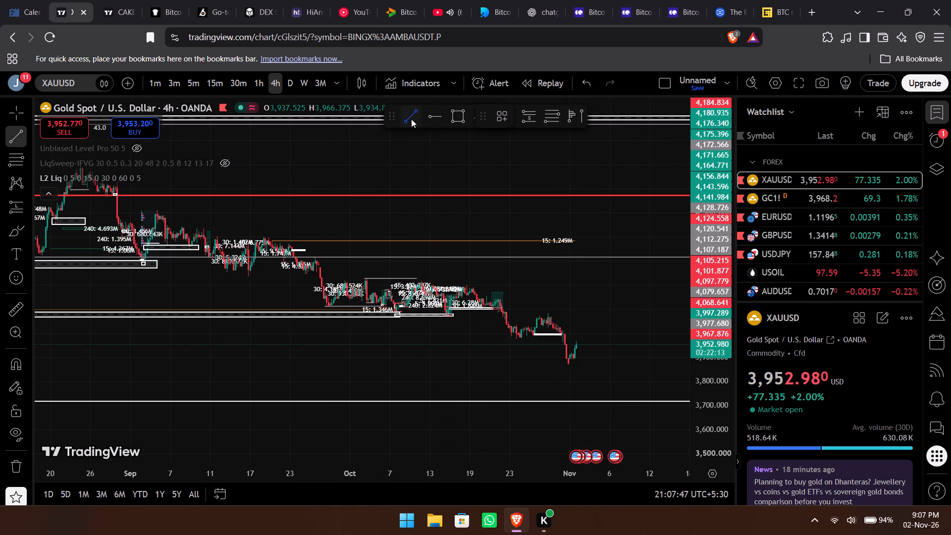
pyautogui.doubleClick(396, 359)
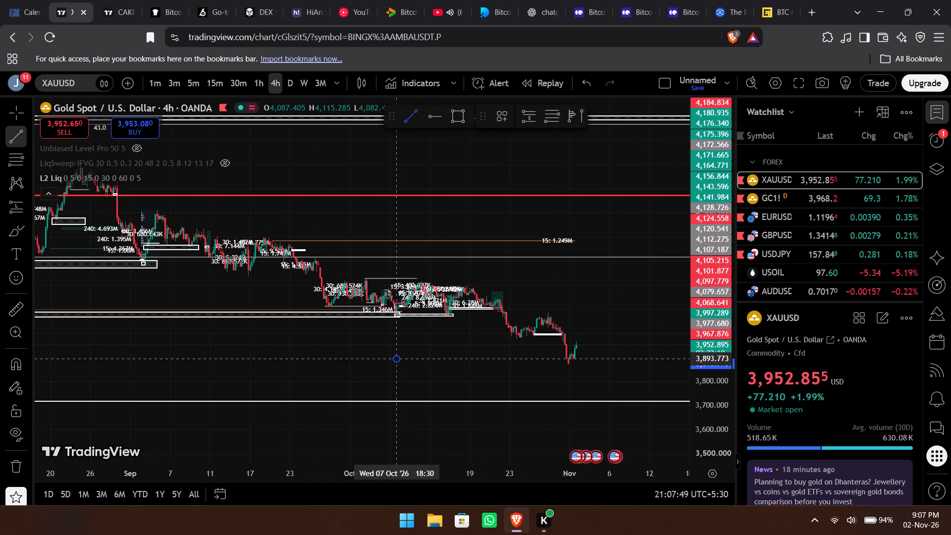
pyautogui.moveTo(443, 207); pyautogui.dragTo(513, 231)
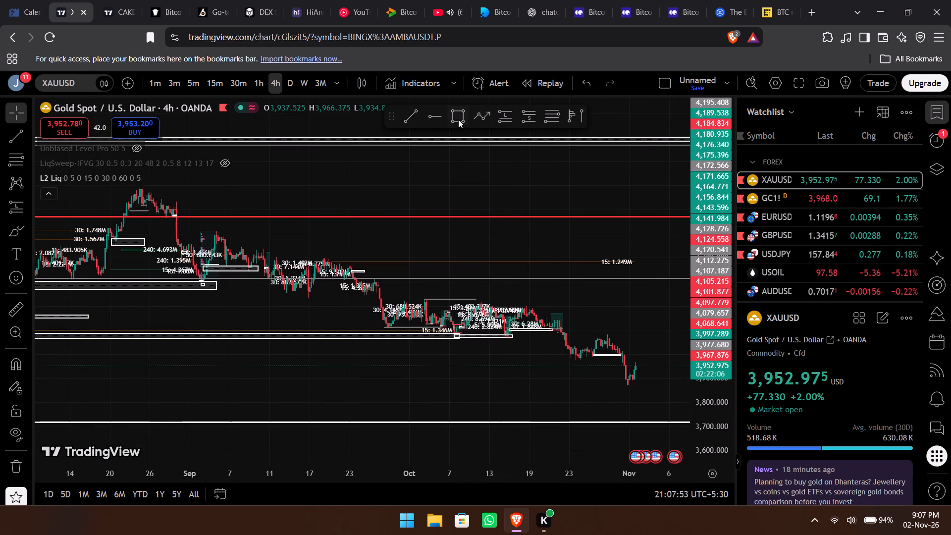
# Draw a horizontal trend line from the 24 August swing high to 7 October at about 4,692.
pyautogui.click(410, 112)
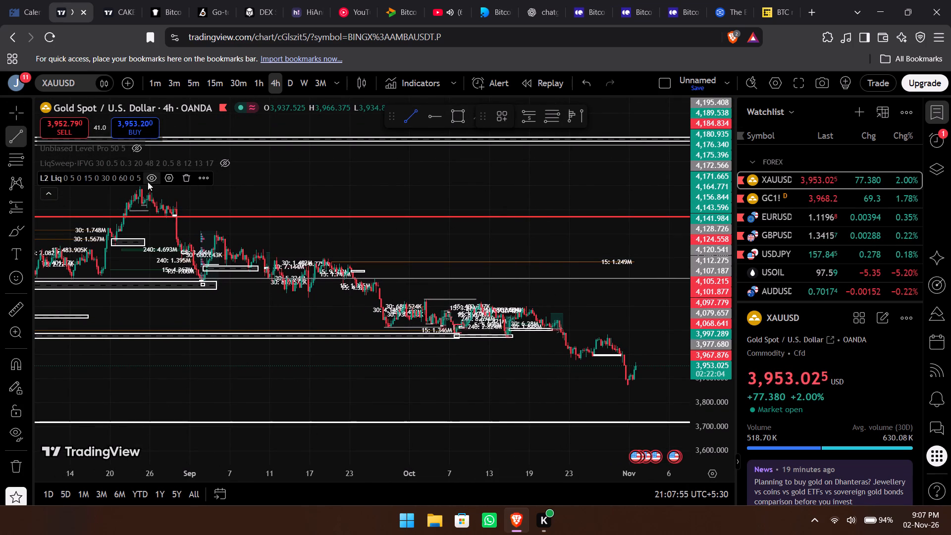
pyautogui.moveTo(138, 187); pyautogui.dragTo(287, 232)
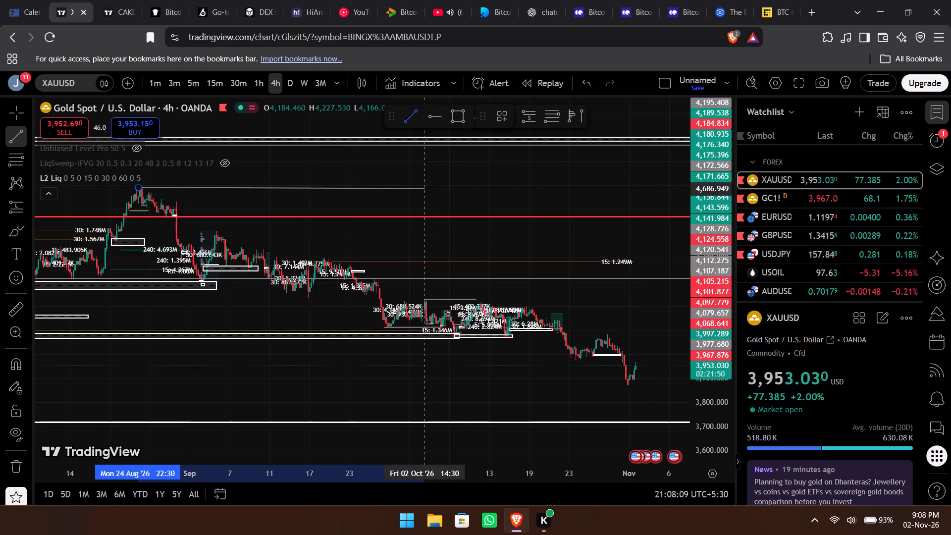
pyautogui.click(451, 187)
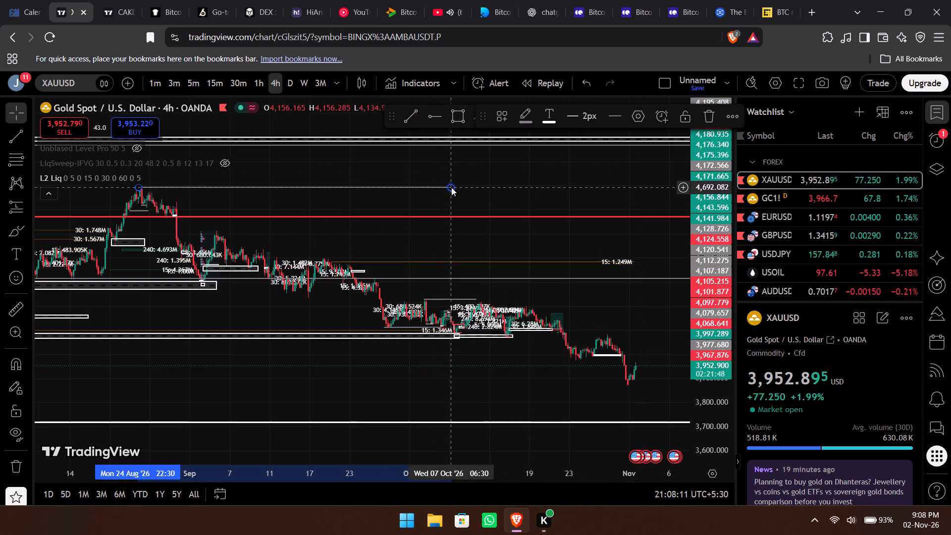
pyautogui.click(537, 181)
# Examine the older XAUUSD zones and liquidity levels from July through October against the current price.
pyautogui.moveTo(498, 362); pyautogui.dragTo(673, 336)
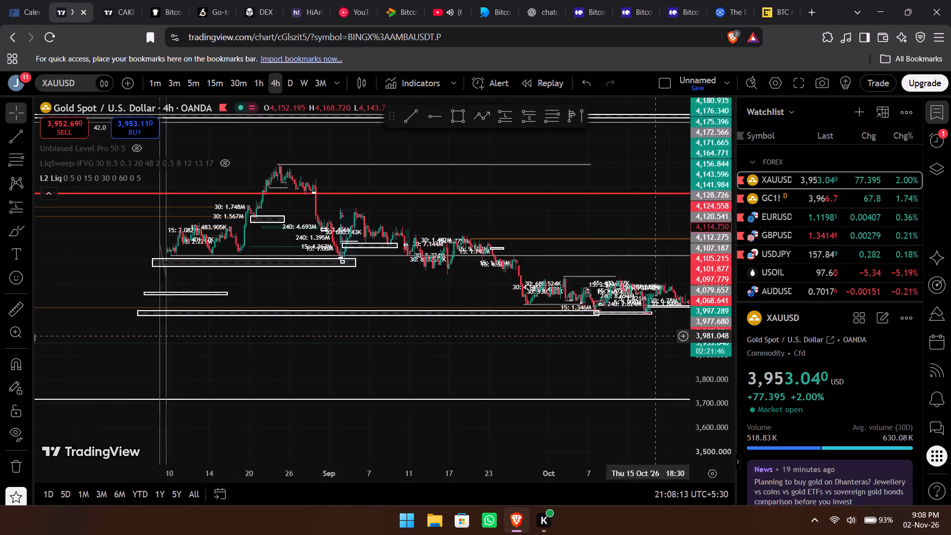
pyautogui.moveTo(673, 336); pyautogui.dragTo(792, 326)
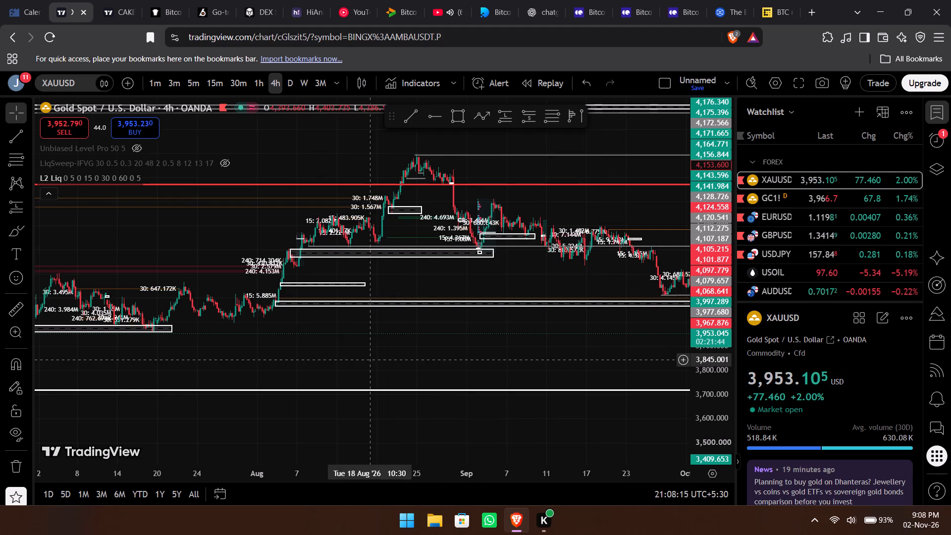
pyautogui.moveTo(713, 349); pyautogui.dragTo(716, 215)
pyautogui.scroll(3, 506, 215)
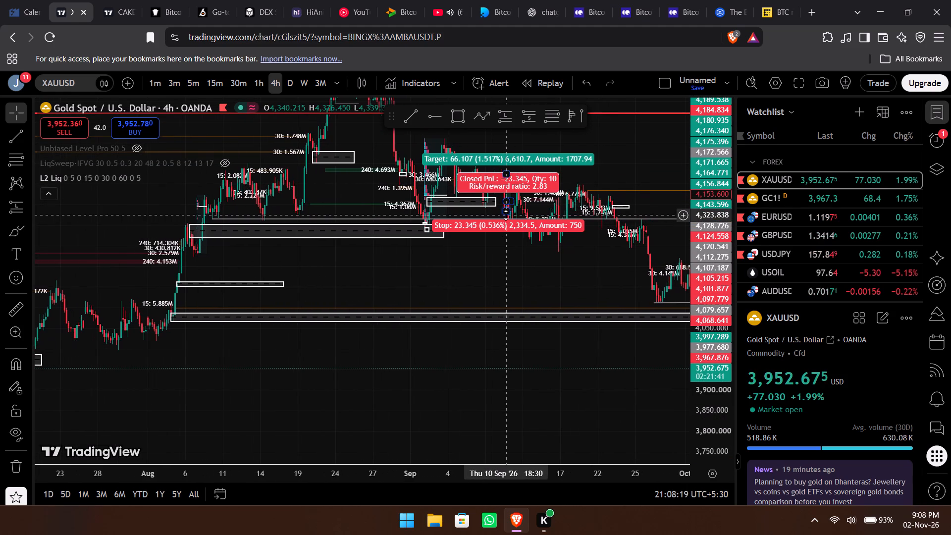
pyautogui.scroll(1, 506, 215)
pyautogui.hscroll(-4, 535, 310)
pyautogui.hscroll(1, 535, 310)
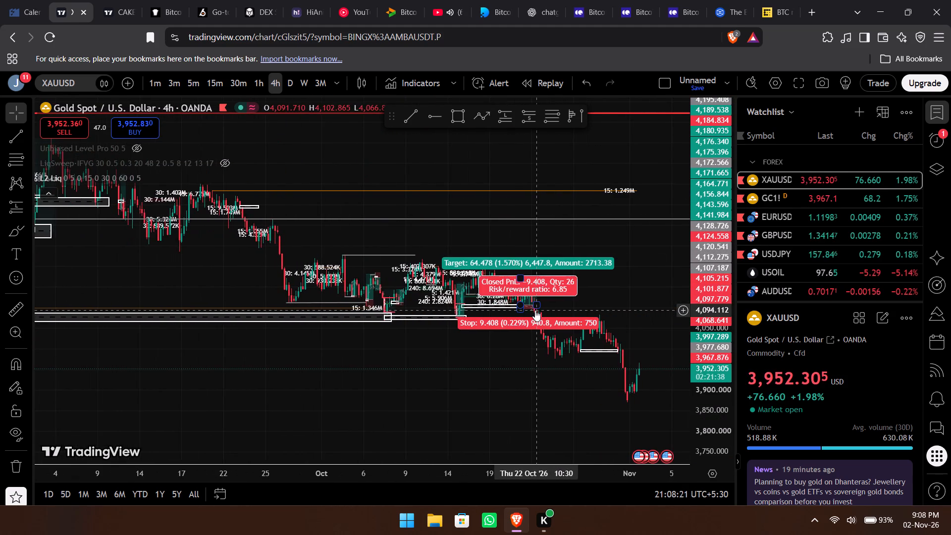
pyautogui.hscroll(1, 535, 310)
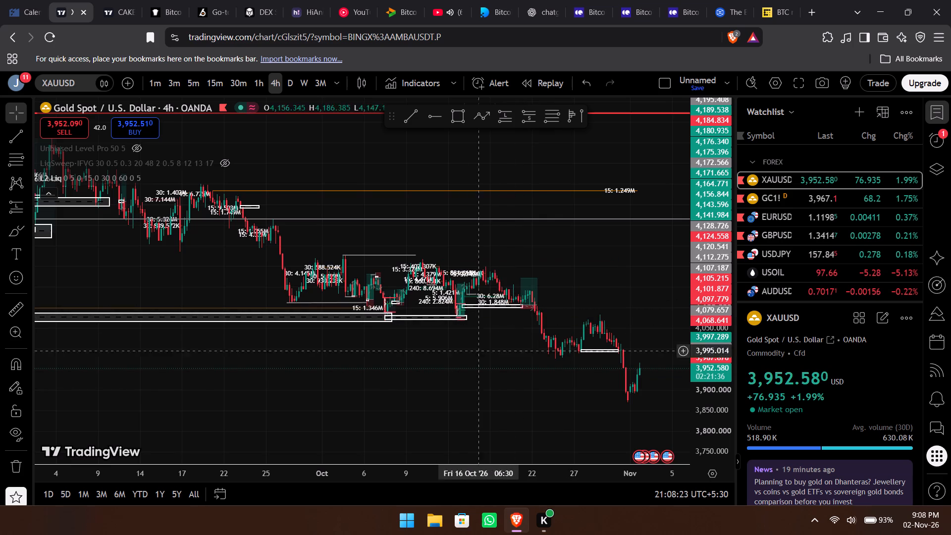
pyautogui.hscroll(8, 458, 389)
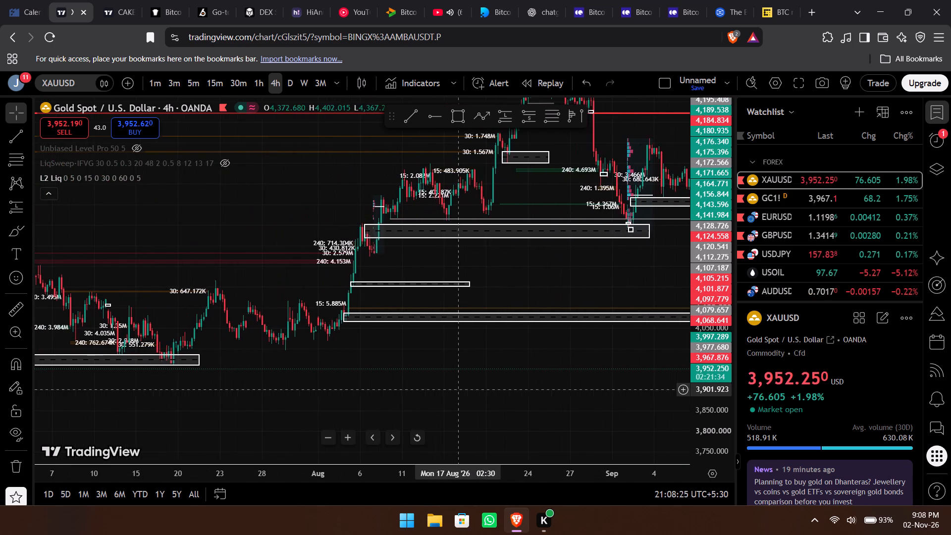
pyautogui.hscroll(-4, 501, 361)
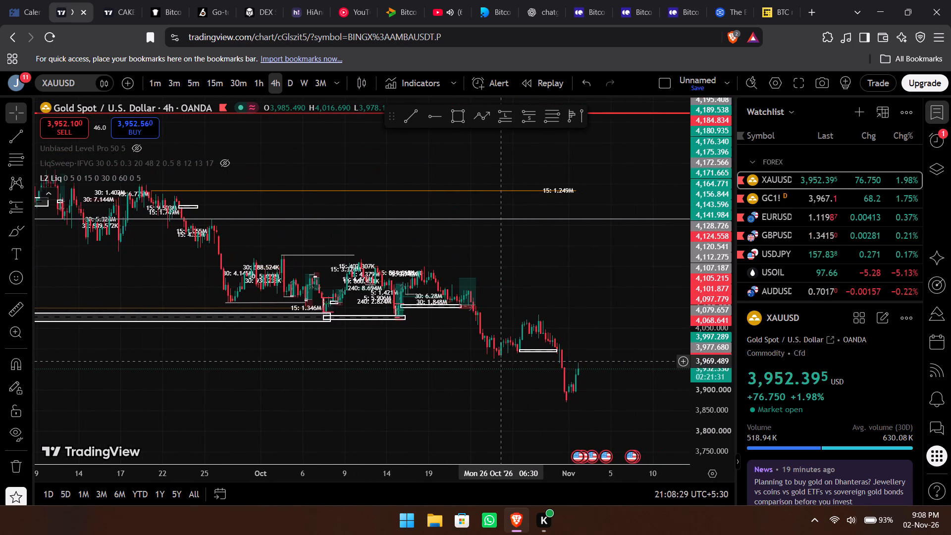
pyautogui.hscroll(3, 501, 361)
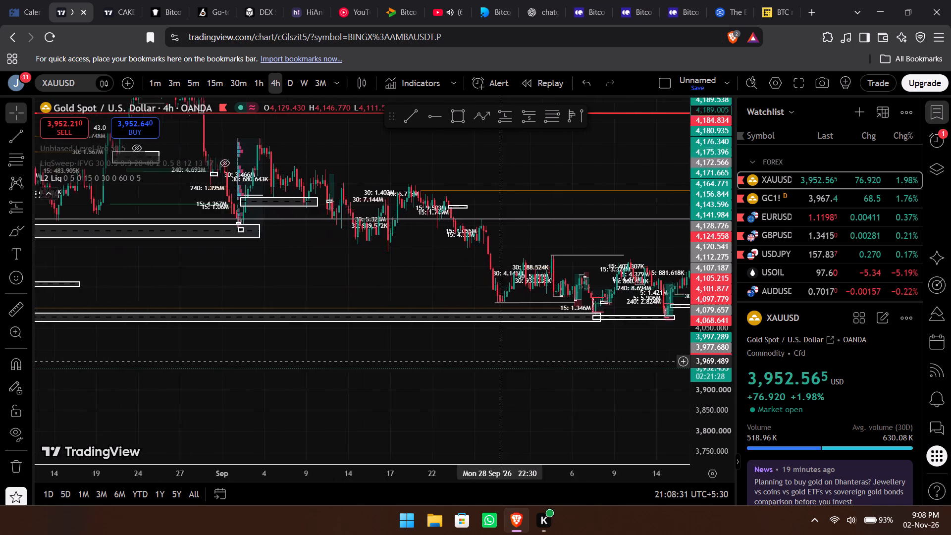
# Extend the July demand rectangle at about 3,960–3,985 to the right using its Extend right style option.
pyautogui.hscroll(4, 501, 361)
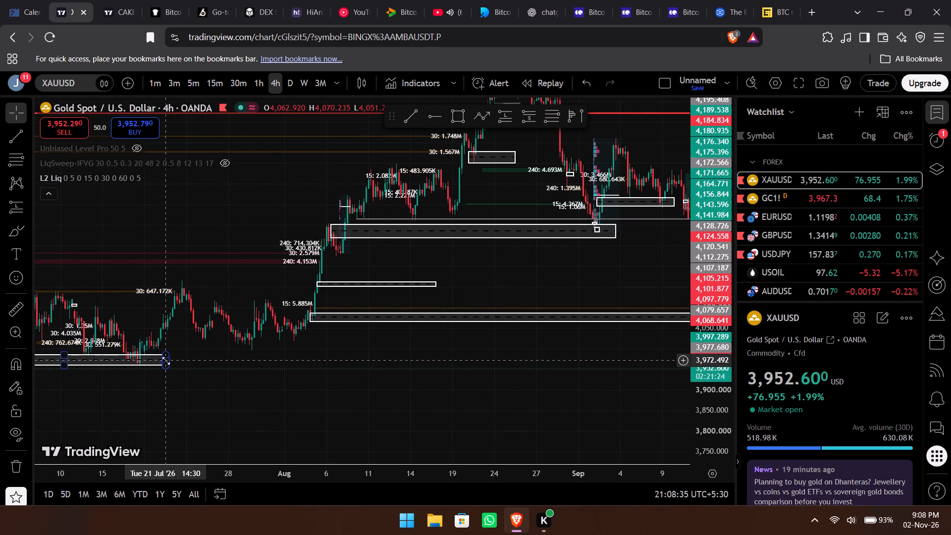
pyautogui.rightClick(166, 361)
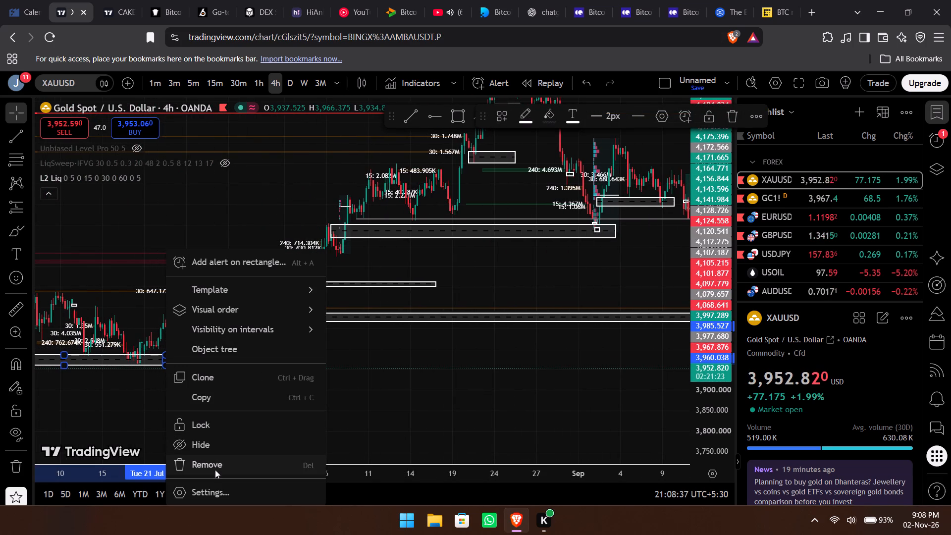
pyautogui.click(452, 368)
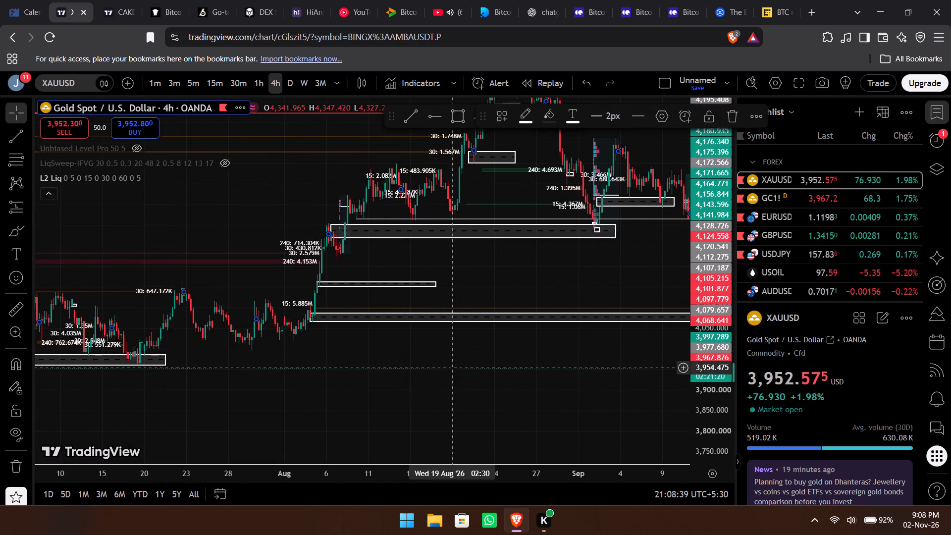
pyautogui.click(164, 361)
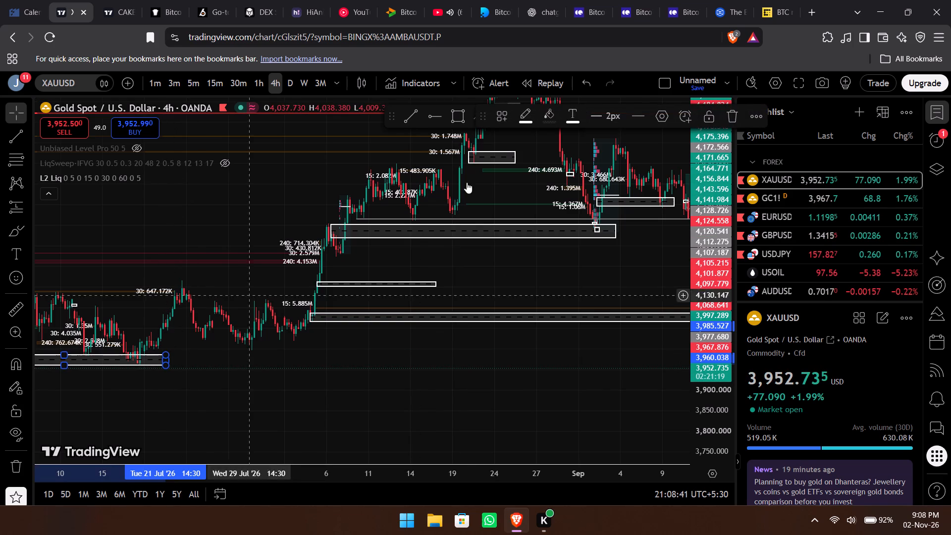
pyautogui.click(652, 111)
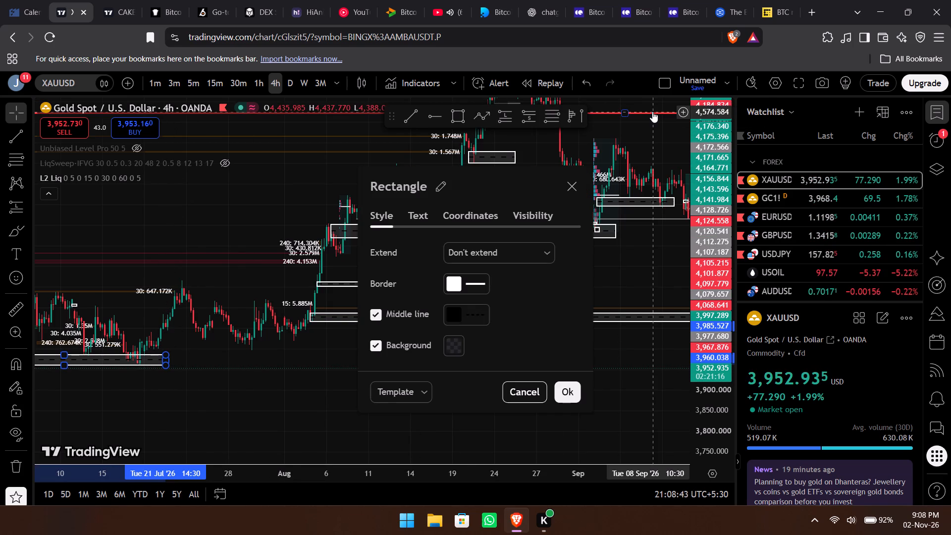
pyautogui.click(457, 247)
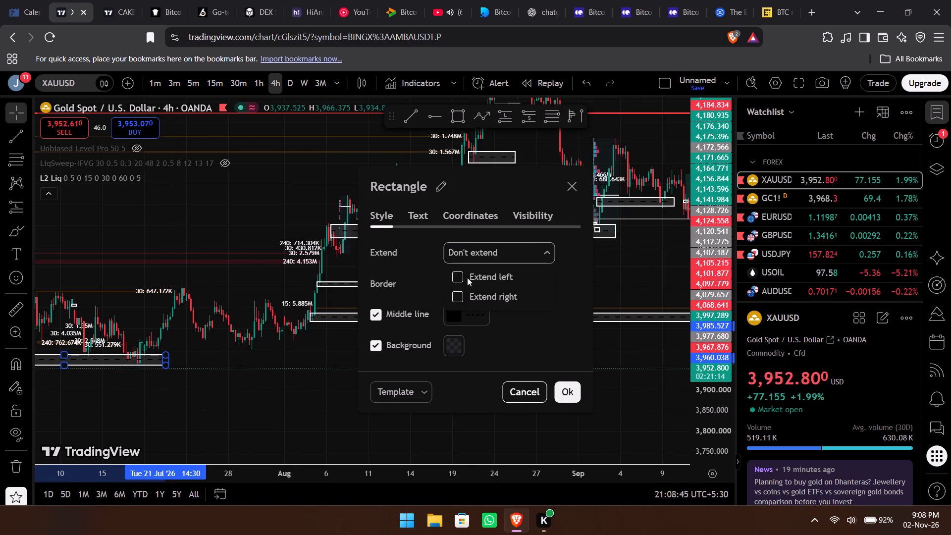
pyautogui.click(463, 299)
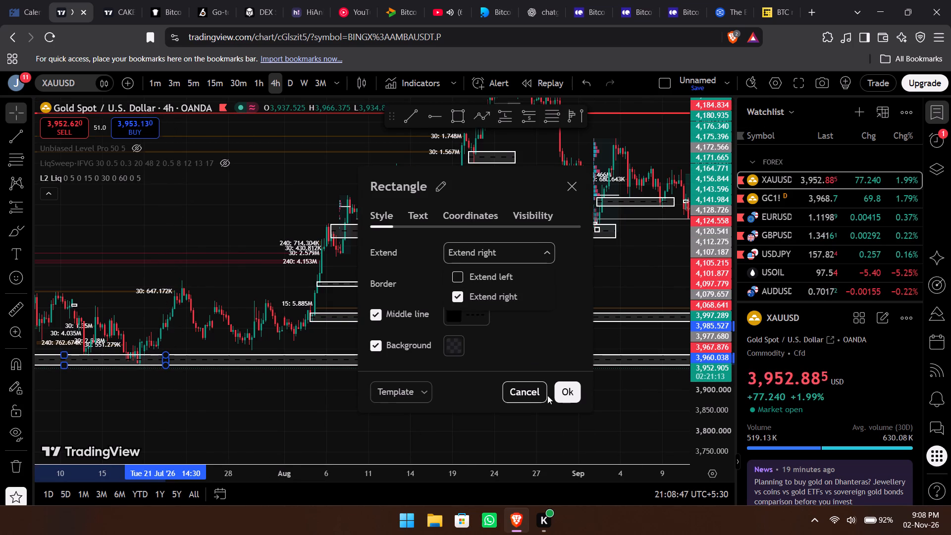
pyautogui.click(569, 393)
pyautogui.click(503, 395)
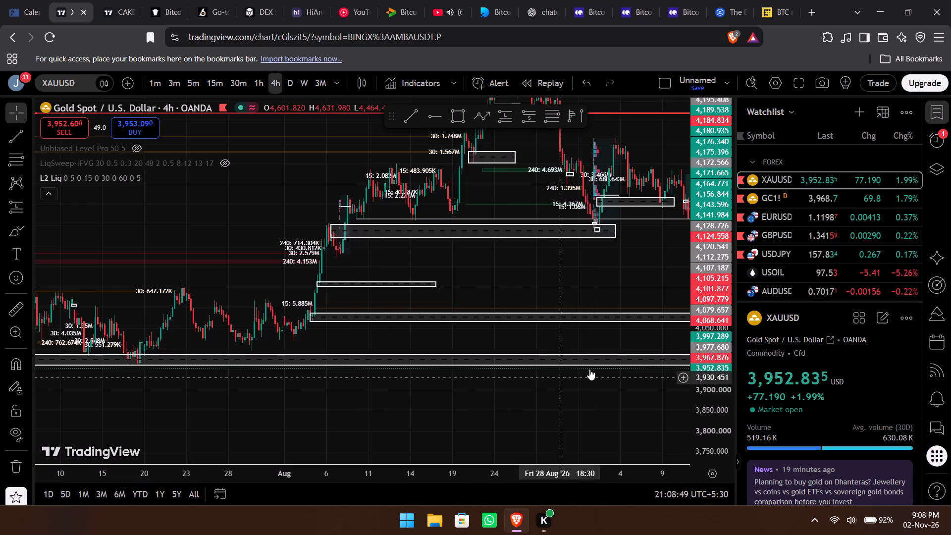
# Examine the June and July price action around the extended rectangle and compare it with the early November price.
pyautogui.moveTo(454, 410); pyautogui.dragTo(682, 374)
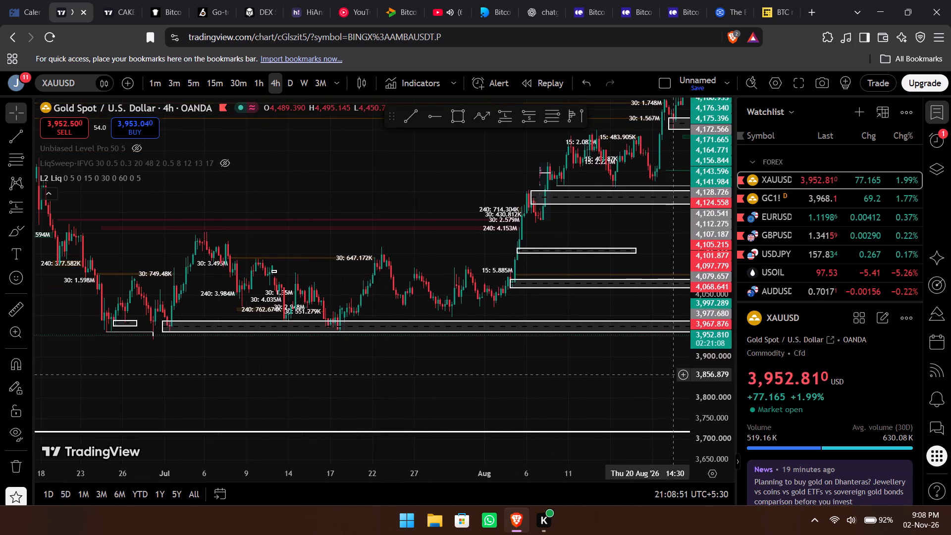
pyautogui.moveTo(453, 385); pyautogui.dragTo(667, 344)
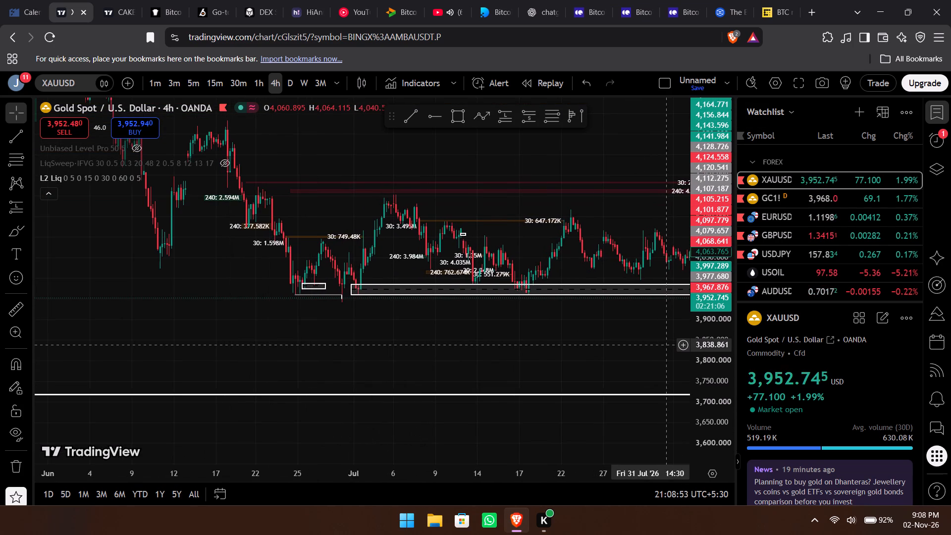
pyautogui.hscroll(7, 397, 304)
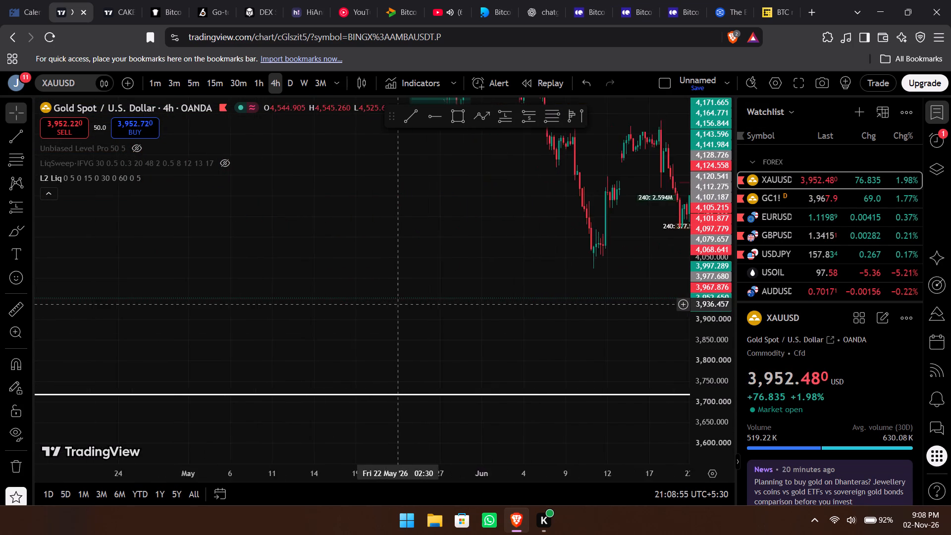
pyautogui.hscroll(3, 397, 304)
pyautogui.hscroll(-15, 397, 304)
pyautogui.hscroll(-6, 397, 304)
pyautogui.hscroll(7, 397, 304)
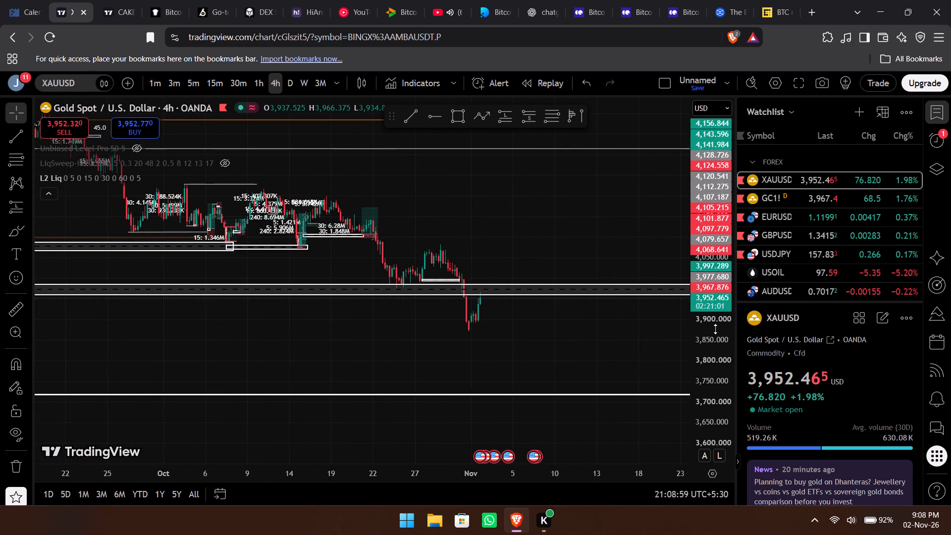
# Examine the September to early November decline and its marked zones at a closer price scale.
pyautogui.moveTo(705, 354); pyautogui.dragTo(702, 224)
pyautogui.scroll(2, 513, 311)
pyautogui.moveTo(516, 194); pyautogui.dragTo(516, 197)
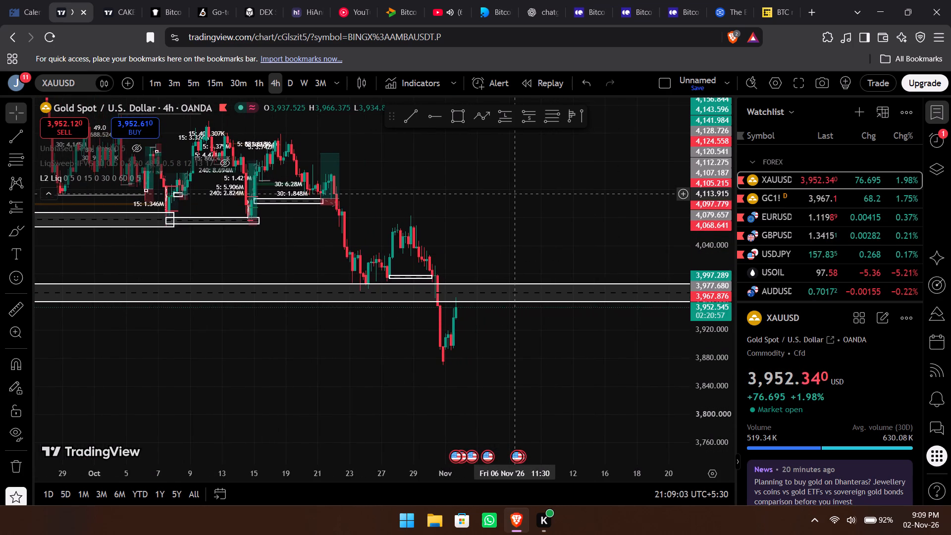
pyautogui.moveTo(516, 197); pyautogui.dragTo(525, 287)
pyautogui.scroll(1, 525, 287)
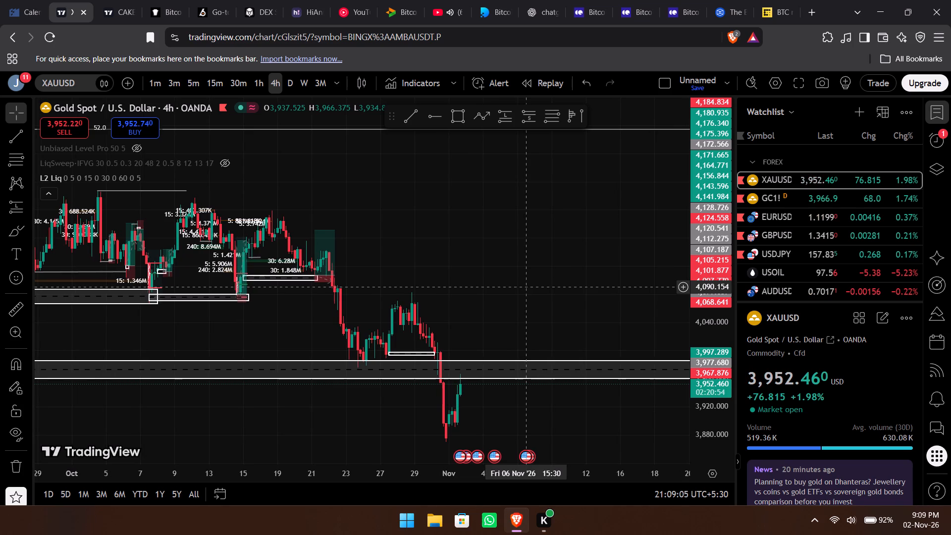
pyautogui.moveTo(530, 321); pyautogui.dragTo(636, 376)
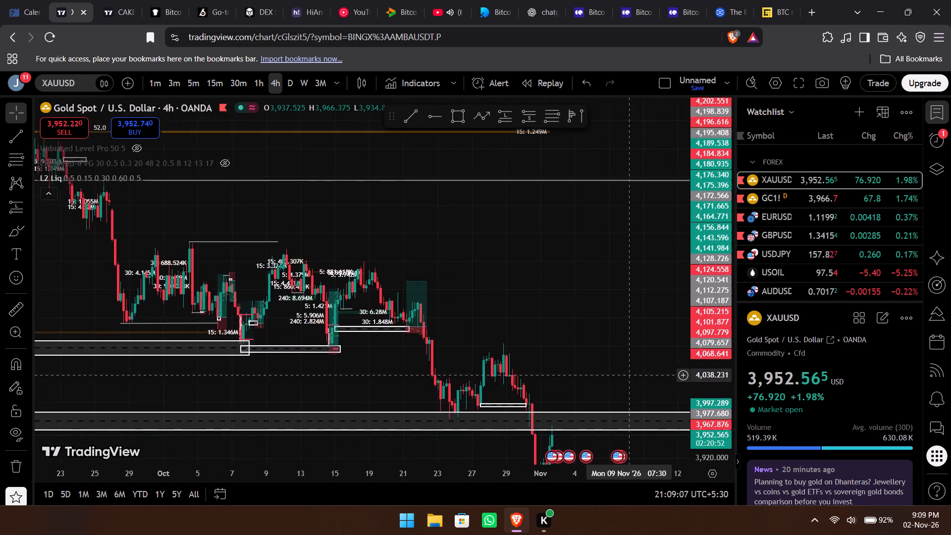
pyautogui.moveTo(636, 376); pyautogui.dragTo(777, 423)
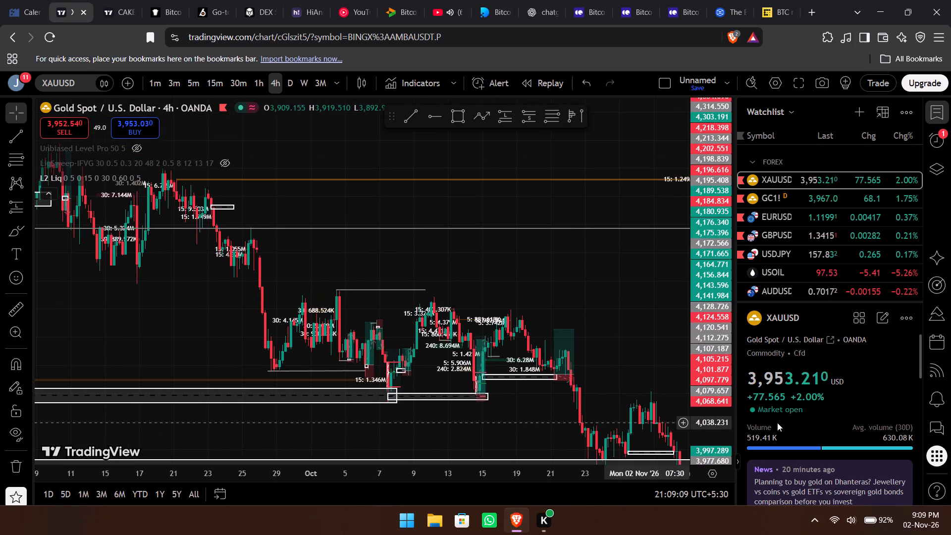
pyautogui.scroll(-4, 623, 328)
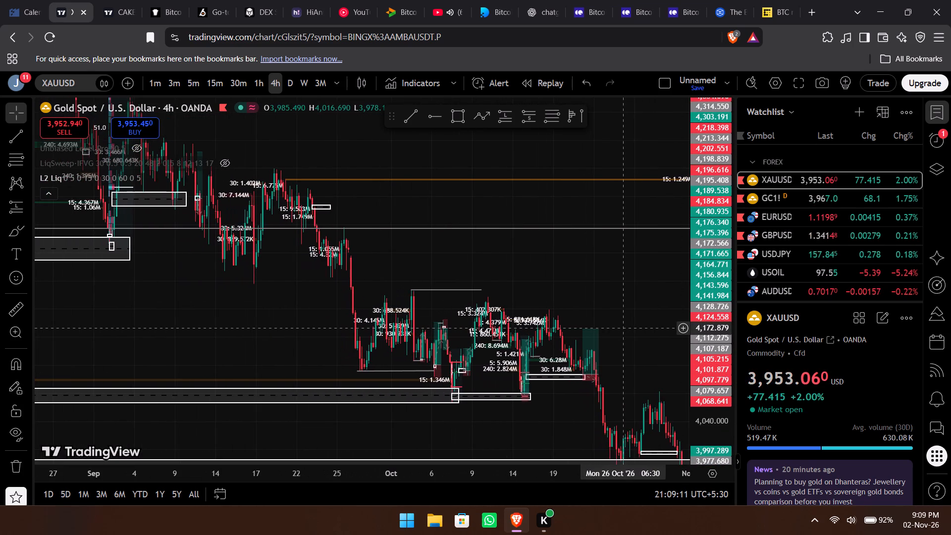
pyautogui.scroll(3, 623, 328)
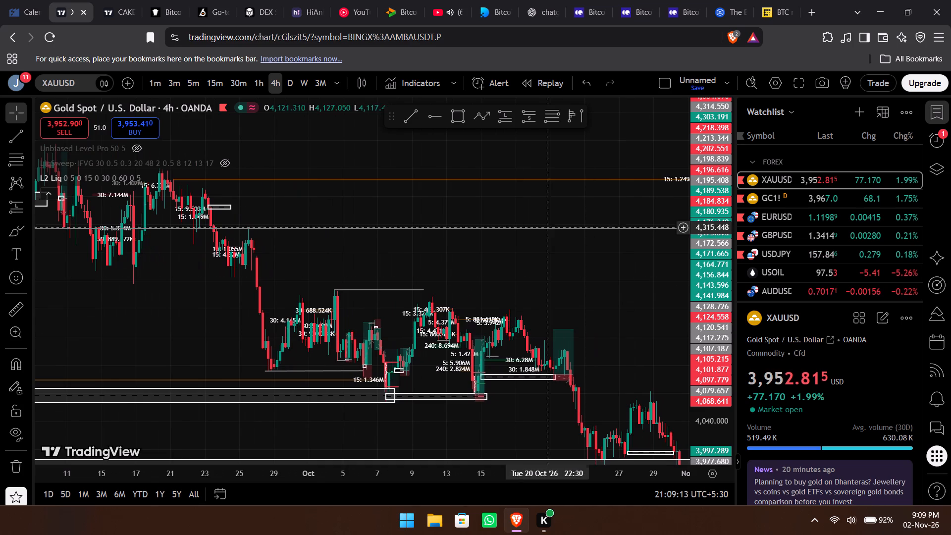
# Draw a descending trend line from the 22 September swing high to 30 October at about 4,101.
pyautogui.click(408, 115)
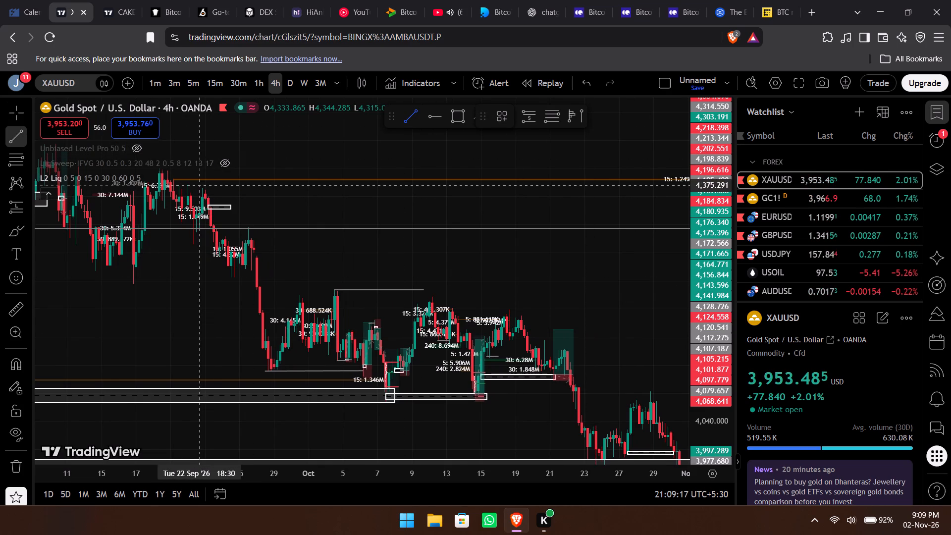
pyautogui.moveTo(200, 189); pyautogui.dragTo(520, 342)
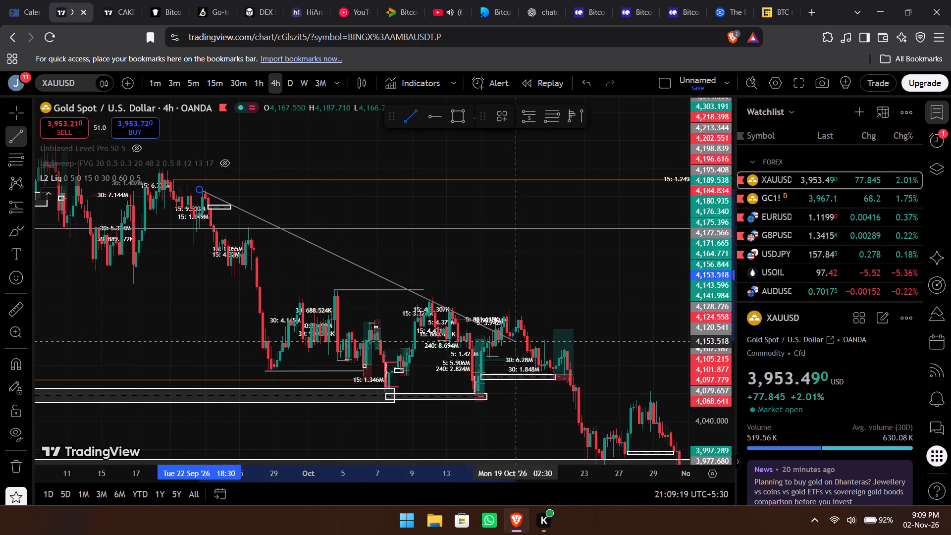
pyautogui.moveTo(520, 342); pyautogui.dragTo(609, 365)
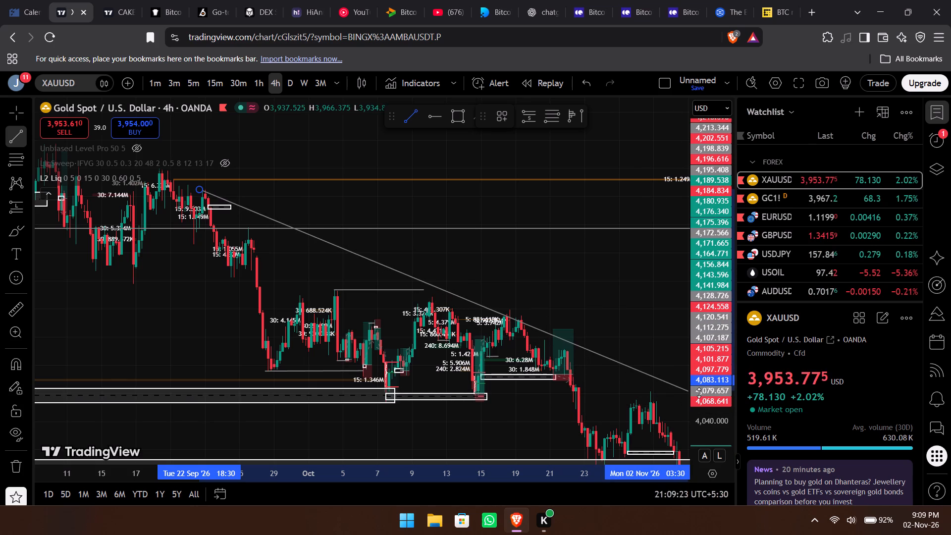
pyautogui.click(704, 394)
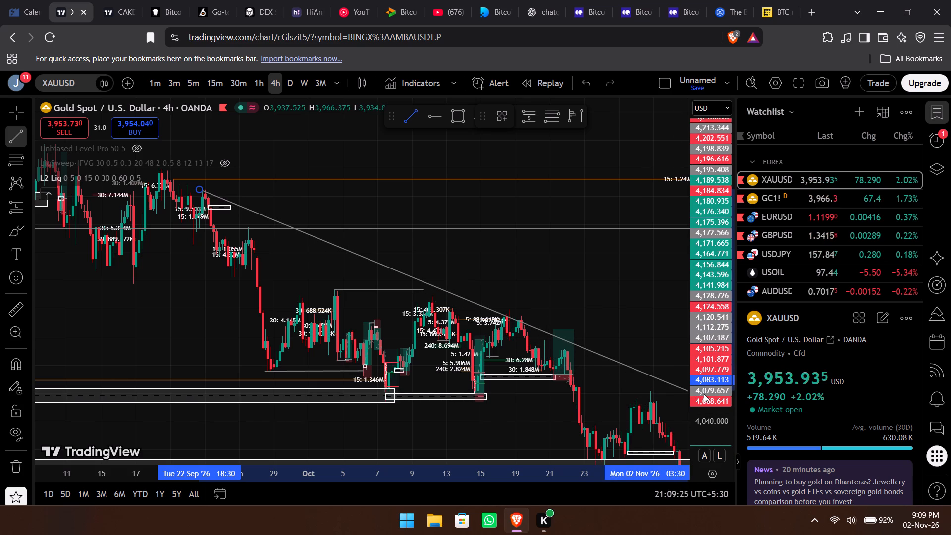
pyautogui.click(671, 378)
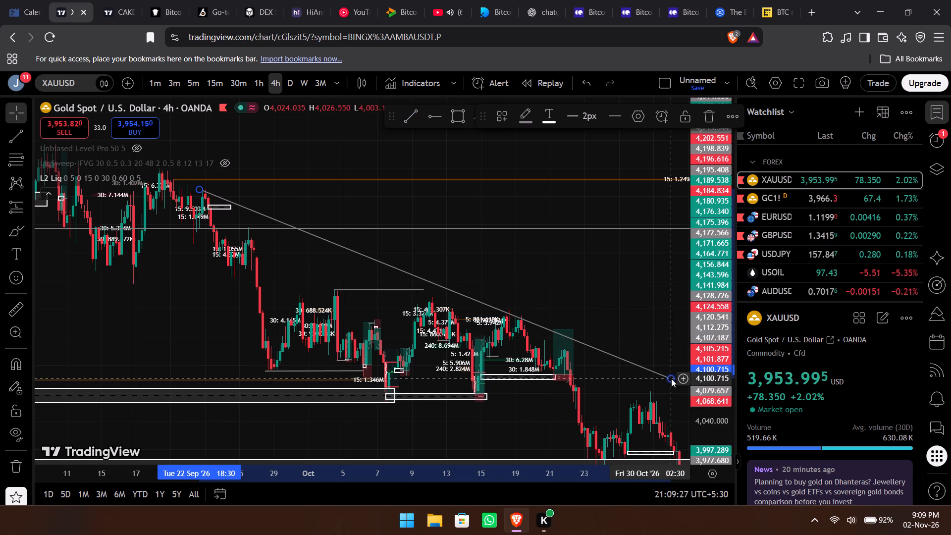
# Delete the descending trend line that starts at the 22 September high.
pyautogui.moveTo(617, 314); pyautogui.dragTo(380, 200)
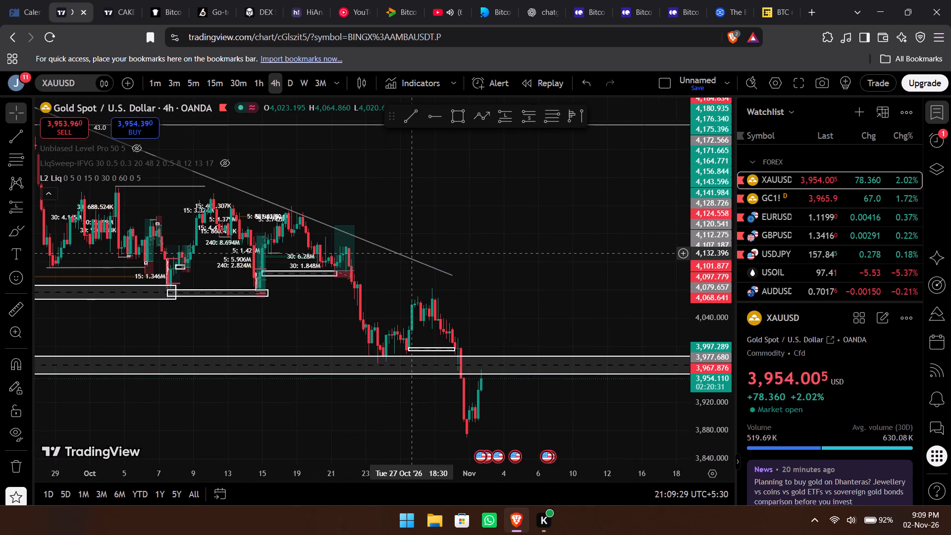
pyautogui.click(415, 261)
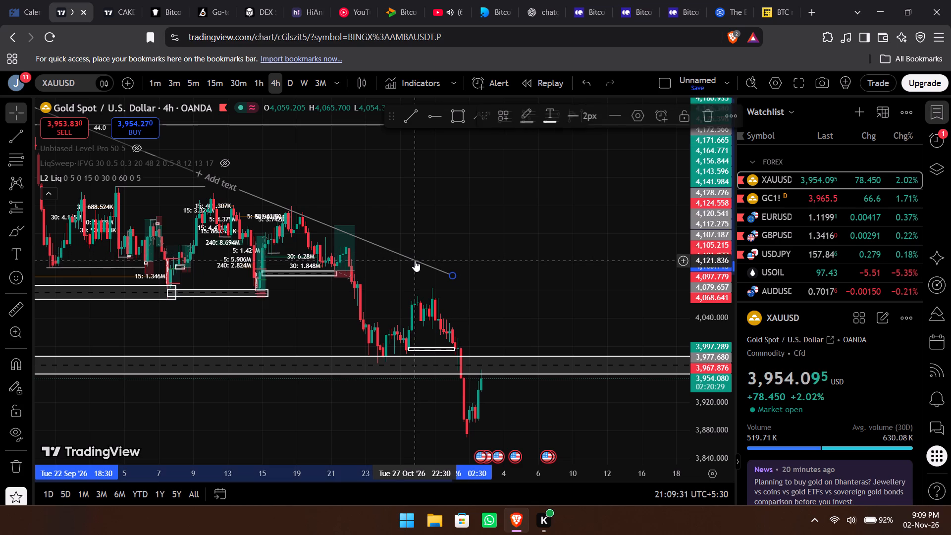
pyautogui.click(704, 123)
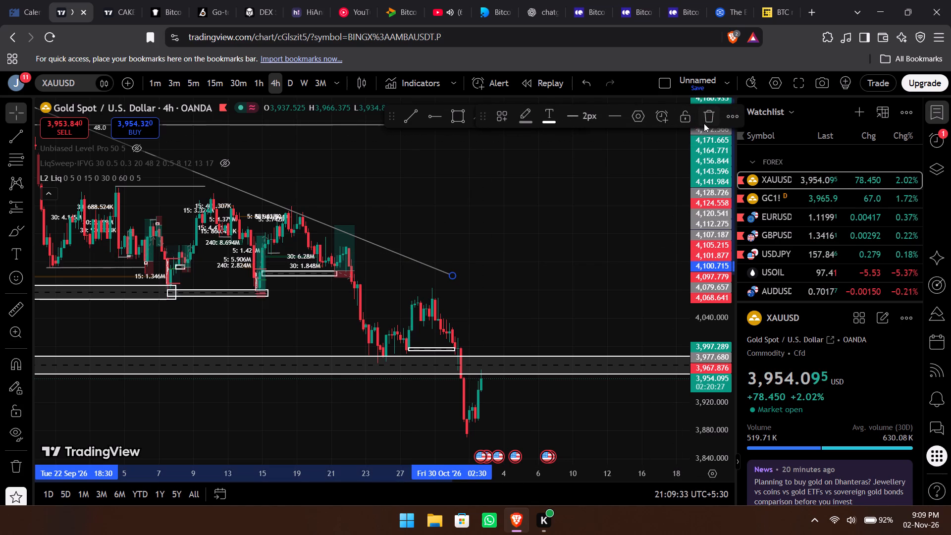
# Examine the October to early November price action against the extended zone and the levels above it.
pyautogui.moveTo(474, 301); pyautogui.dragTo(591, 295)
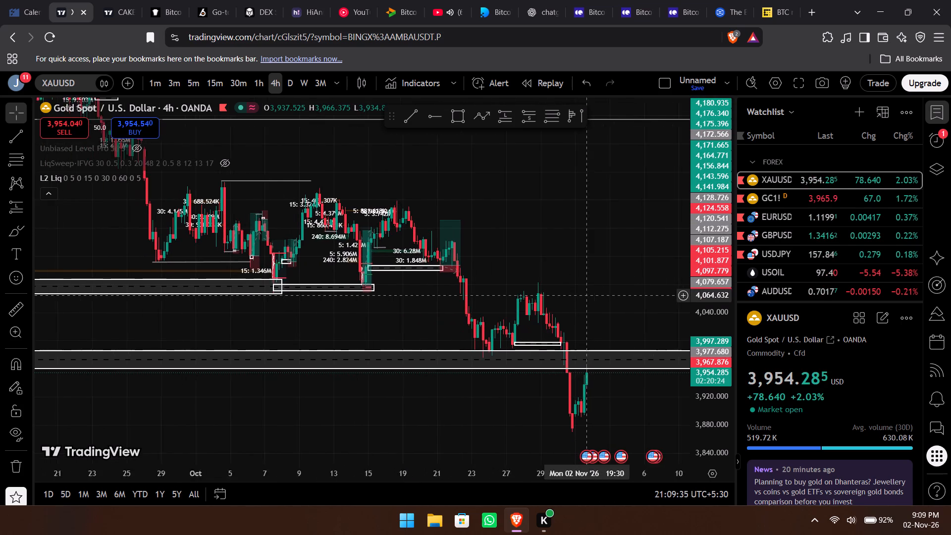
pyautogui.moveTo(591, 295); pyautogui.dragTo(521, 262)
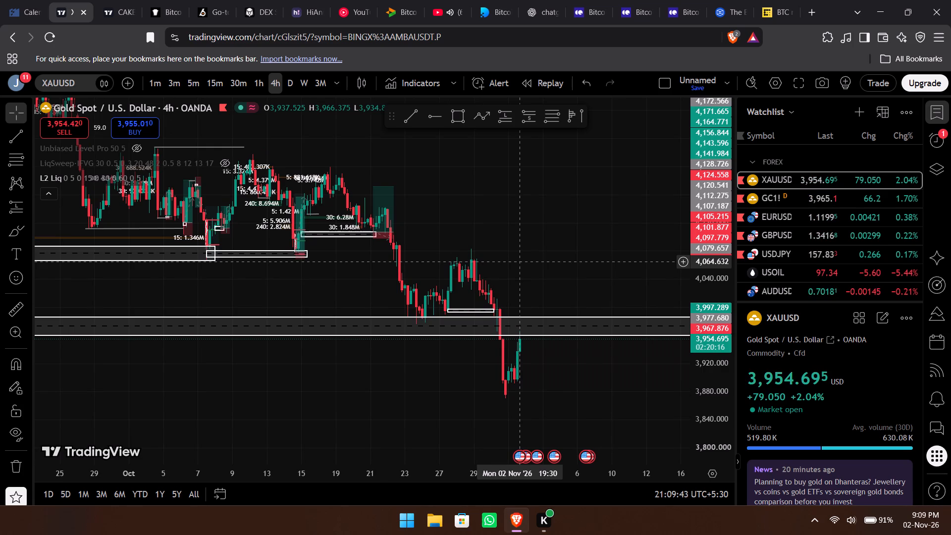
pyautogui.moveTo(601, 258); pyautogui.dragTo(531, 257)
pyautogui.scroll(1, 531, 257)
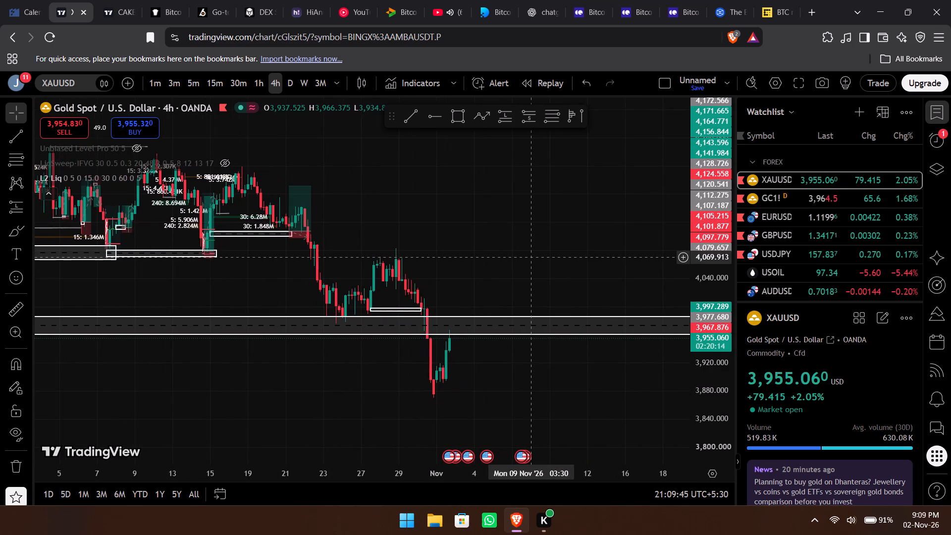
pyautogui.scroll(1, 531, 257)
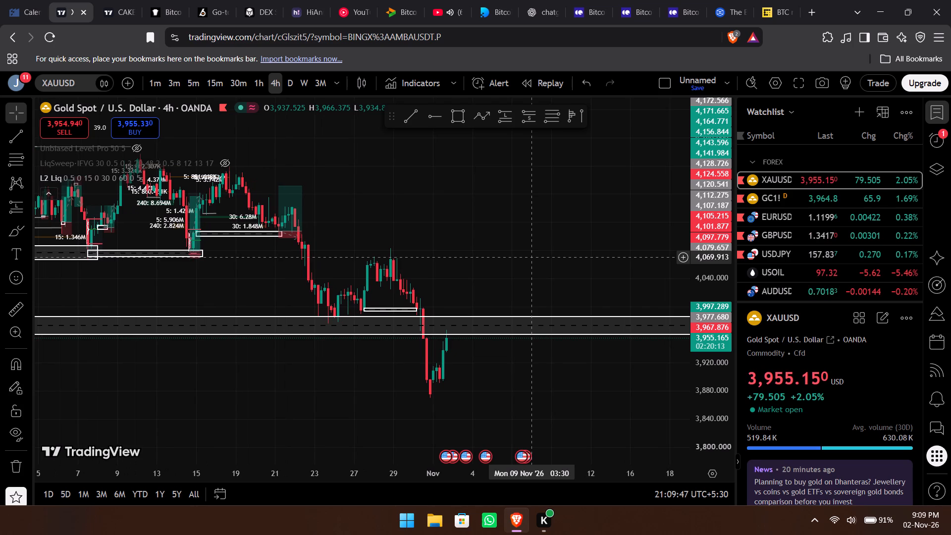
pyautogui.hscroll(4, 531, 257)
pyautogui.hscroll(-2, 531, 257)
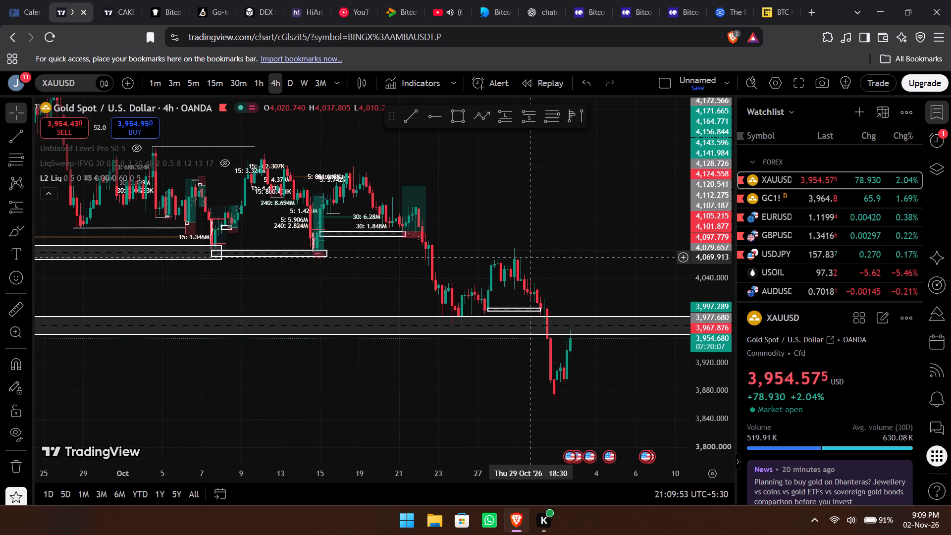
pyautogui.moveTo(527, 242); pyautogui.dragTo(694, 497)
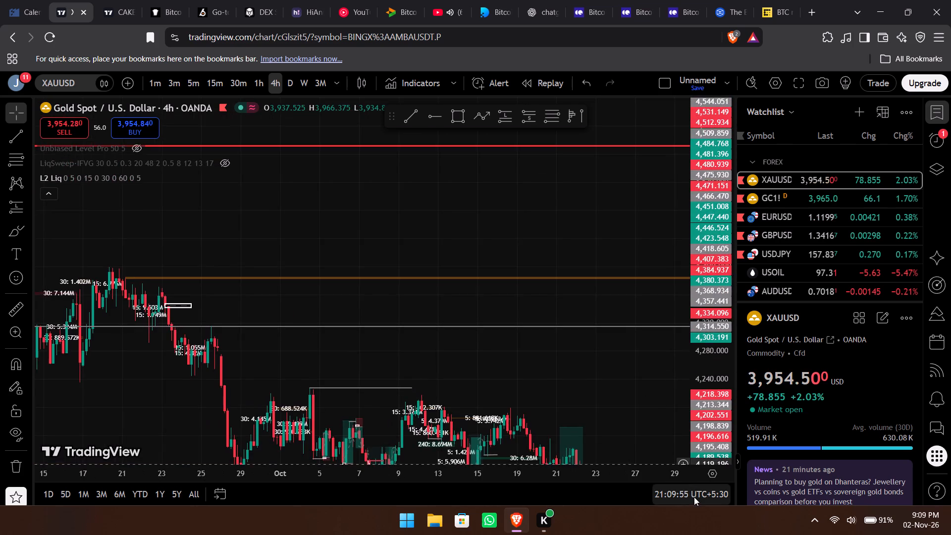
pyautogui.moveTo(694, 497); pyautogui.dragTo(558, 279)
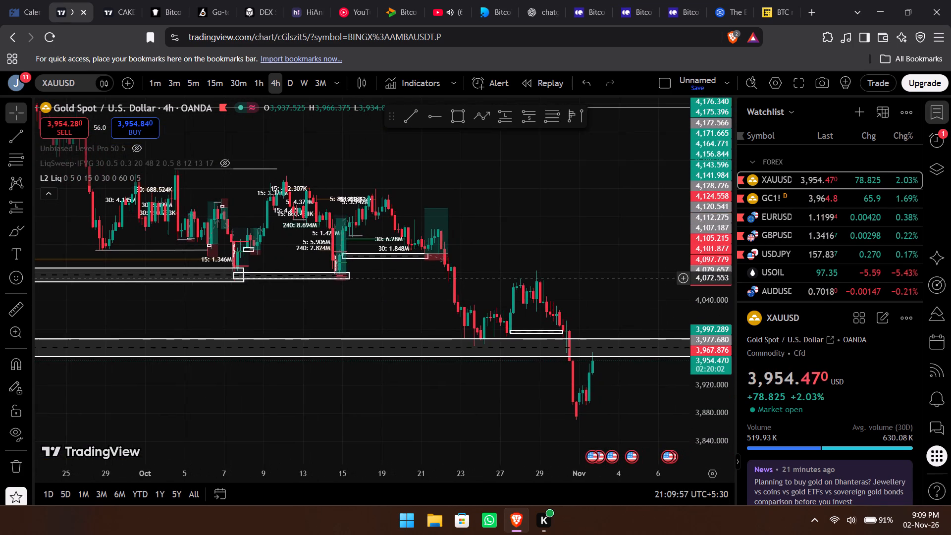
pyautogui.moveTo(558, 279); pyautogui.dragTo(558, 282)
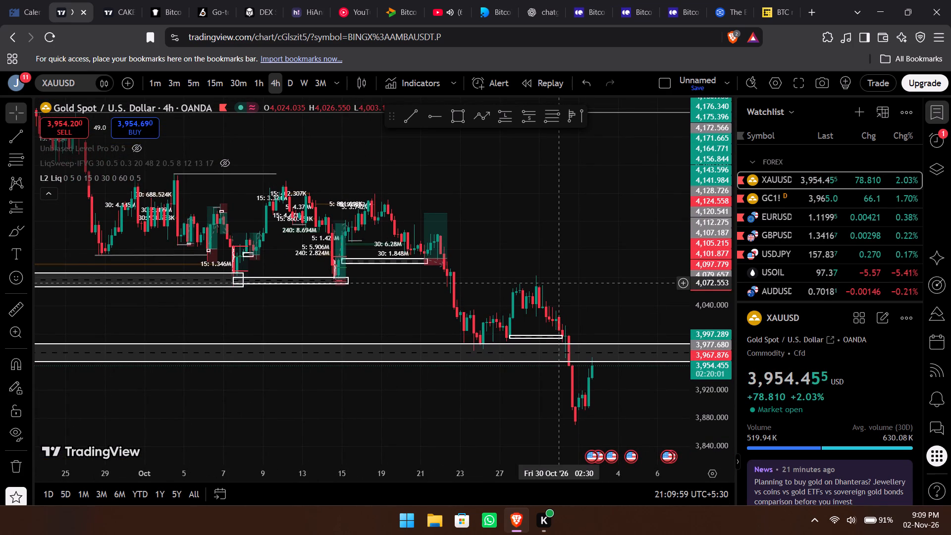
pyautogui.moveTo(558, 282); pyautogui.dragTo(475, 245)
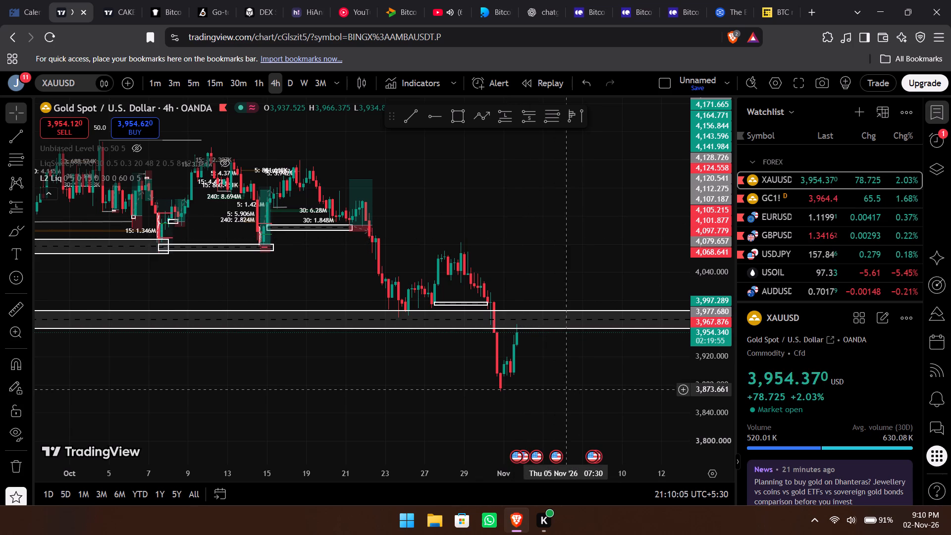
# Switch XAUUSD to the 1-hour timeframe and examine the October to early November price action against the marked zones.
pyautogui.moveTo(559, 388); pyautogui.dragTo(501, 347)
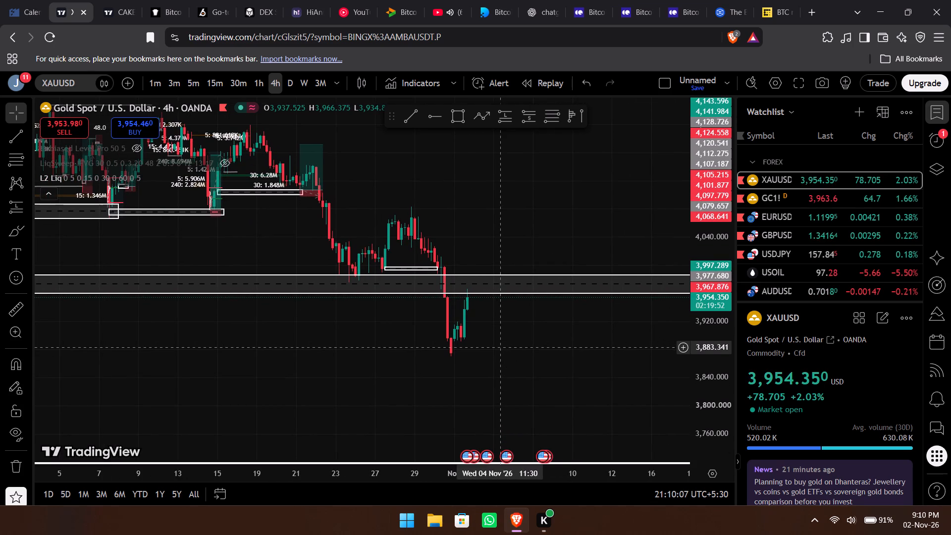
pyautogui.click(259, 78)
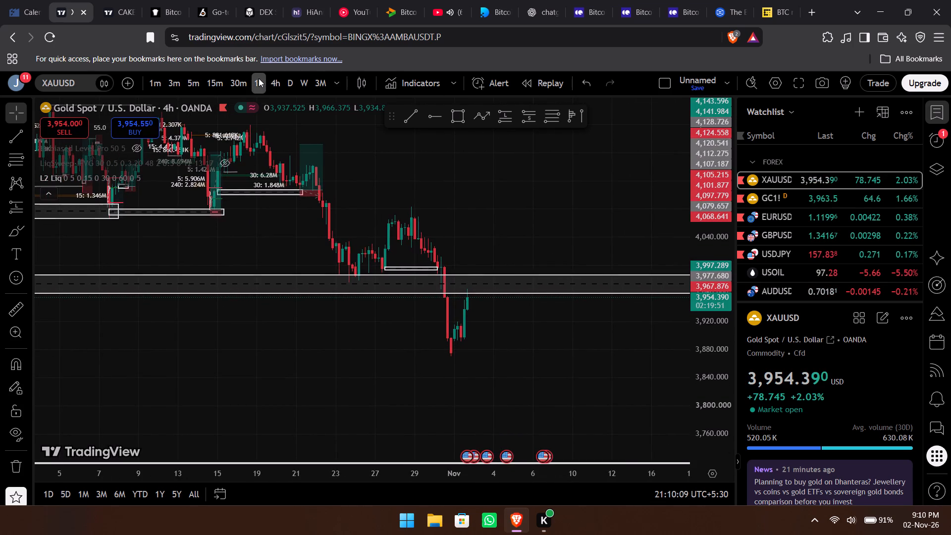
pyautogui.moveTo(718, 386); pyautogui.dragTo(687, 152)
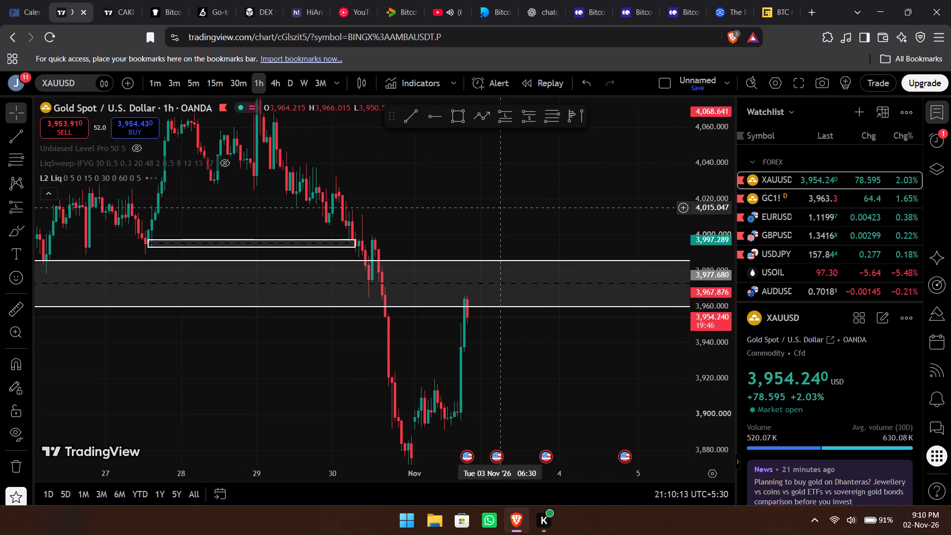
pyautogui.moveTo(501, 208); pyautogui.dragTo(598, 204)
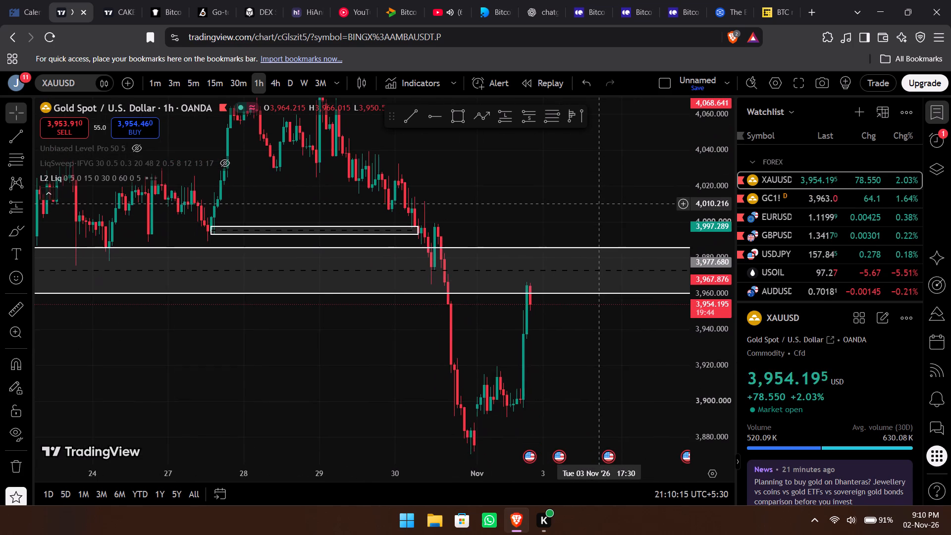
pyautogui.moveTo(598, 204); pyautogui.dragTo(594, 182)
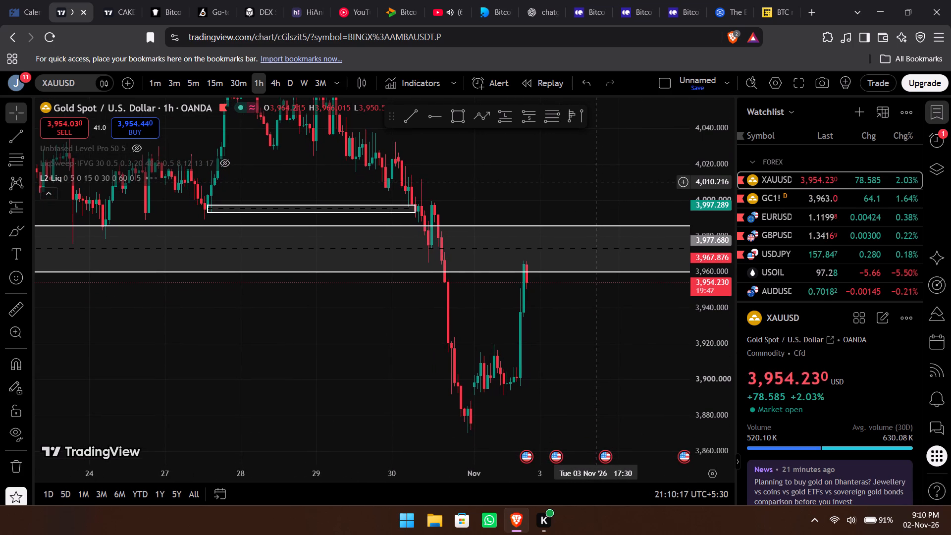
pyautogui.moveTo(594, 182); pyautogui.dragTo(638, 385)
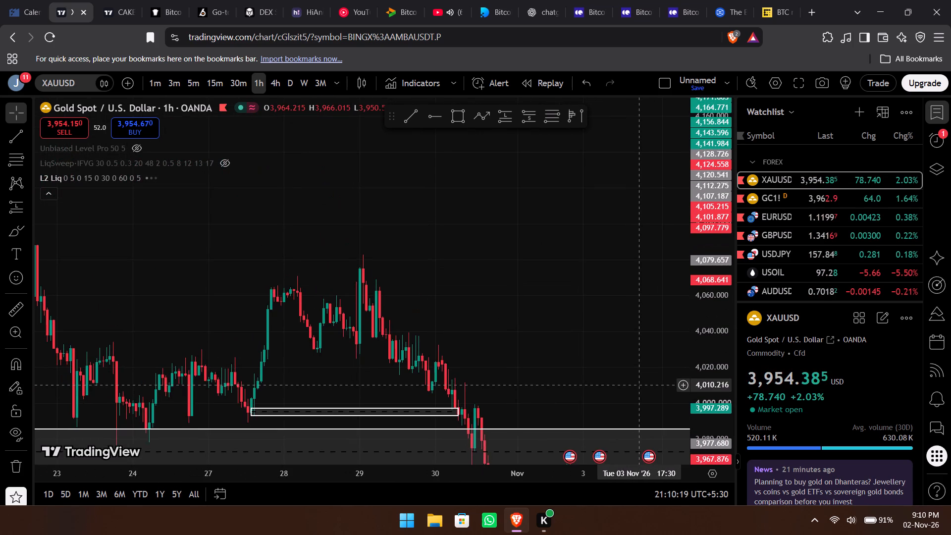
pyautogui.moveTo(638, 385); pyautogui.dragTo(755, 422)
pyautogui.scroll(-2, 568, 328)
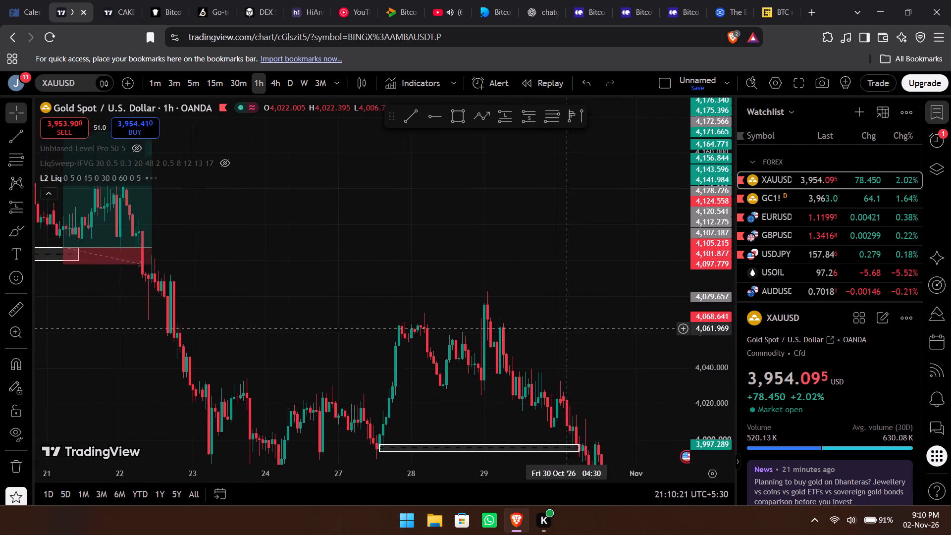
pyautogui.scroll(-4, 568, 328)
pyautogui.moveTo(712, 258); pyautogui.dragTo(712, 264)
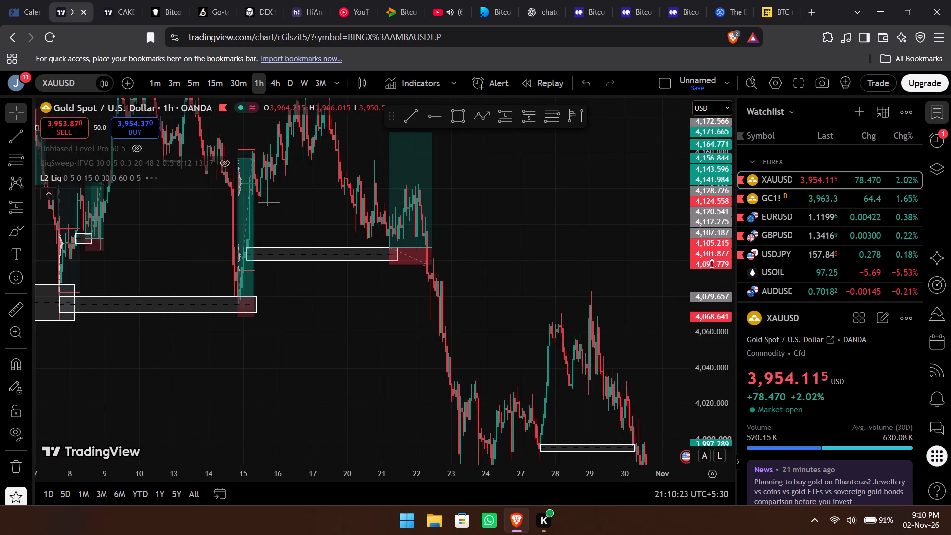
pyautogui.moveTo(712, 264); pyautogui.dragTo(728, 246)
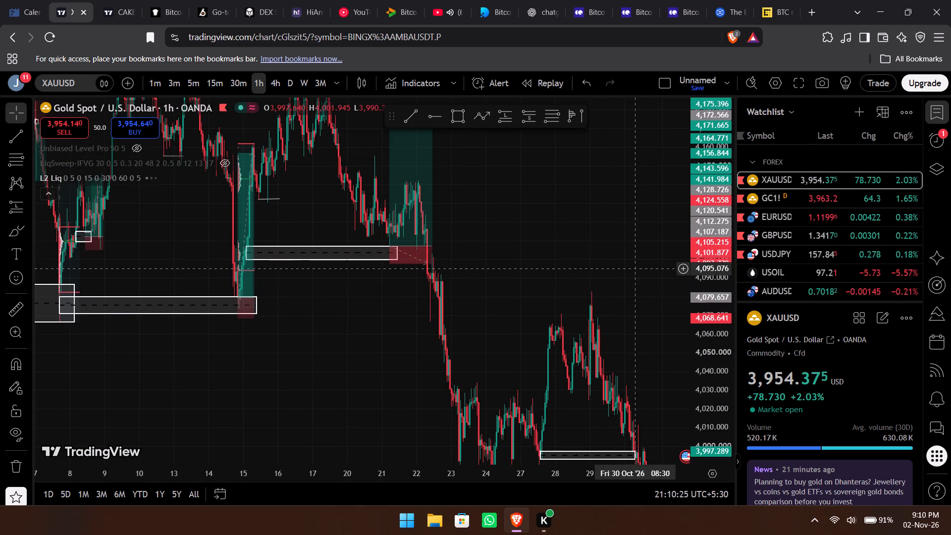
pyautogui.moveTo(585, 288); pyautogui.dragTo(344, 195)
pyautogui.scroll(4, 580, 303)
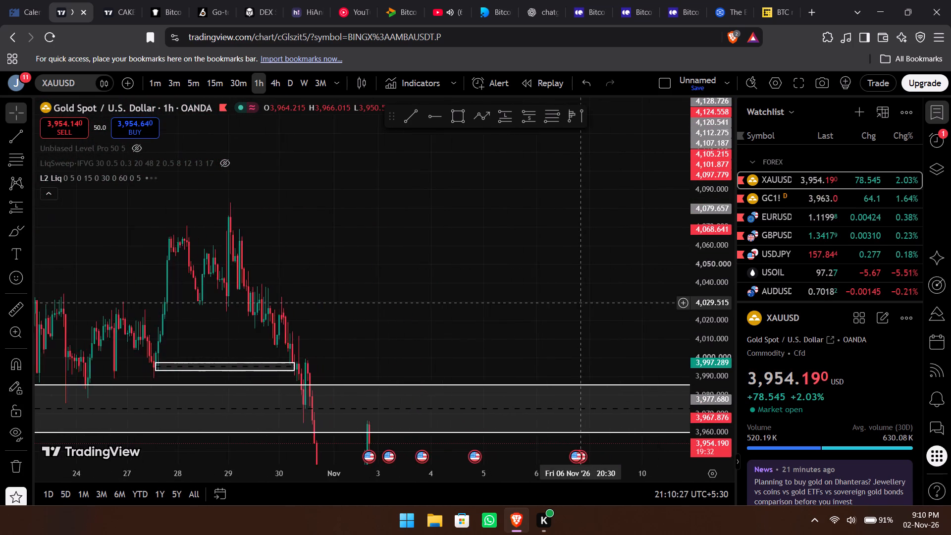
pyautogui.scroll(1, 580, 303)
pyautogui.moveTo(392, 299); pyautogui.dragTo(507, 151)
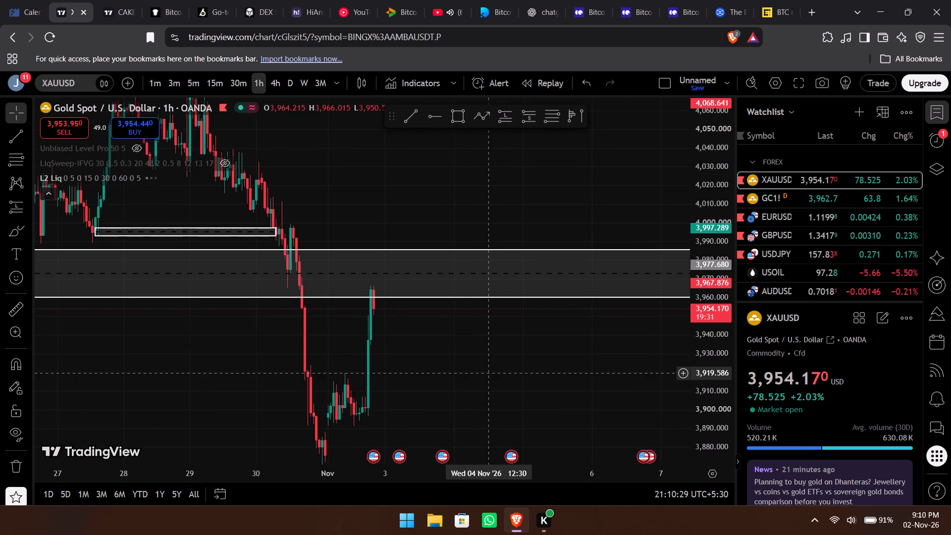
pyautogui.scroll(3, 490, 373)
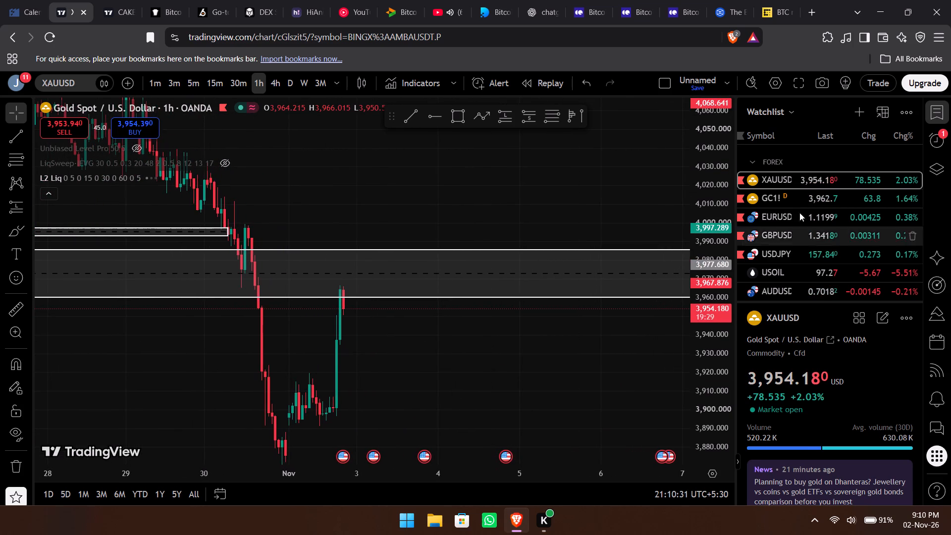
# Open the EURUSD chart and examine its October to early November price zones on the 1-hour and 4-hour timeframes.
pyautogui.click(782, 216)
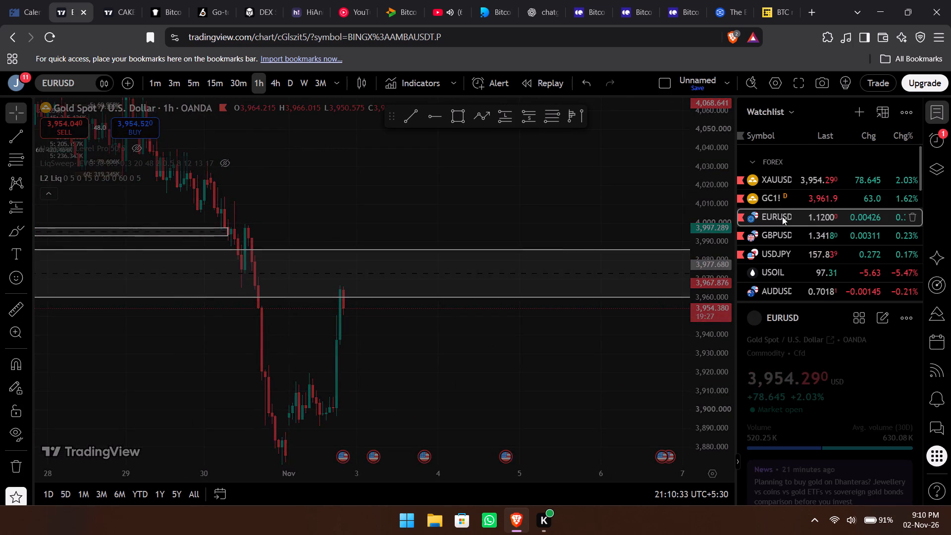
pyautogui.moveTo(538, 283); pyautogui.dragTo(668, 297)
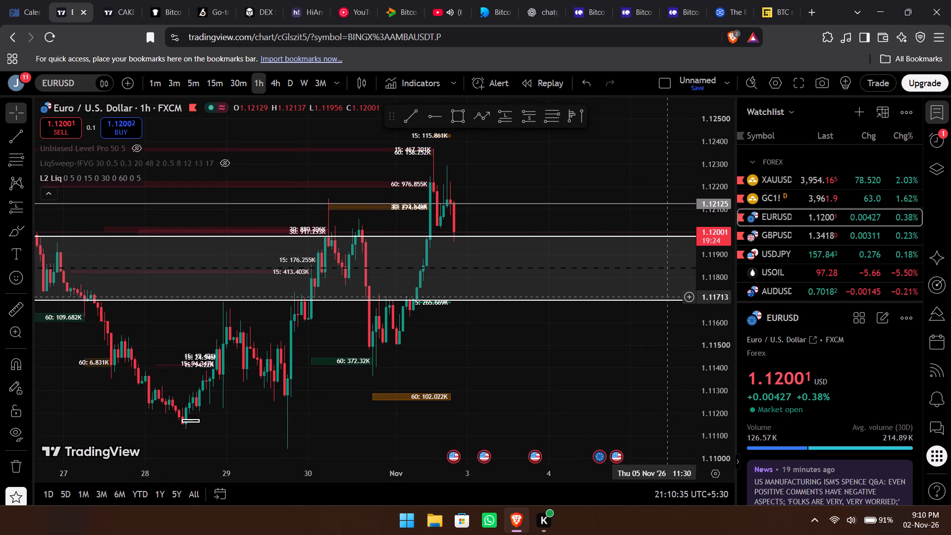
pyautogui.moveTo(726, 194); pyautogui.dragTo(721, 267)
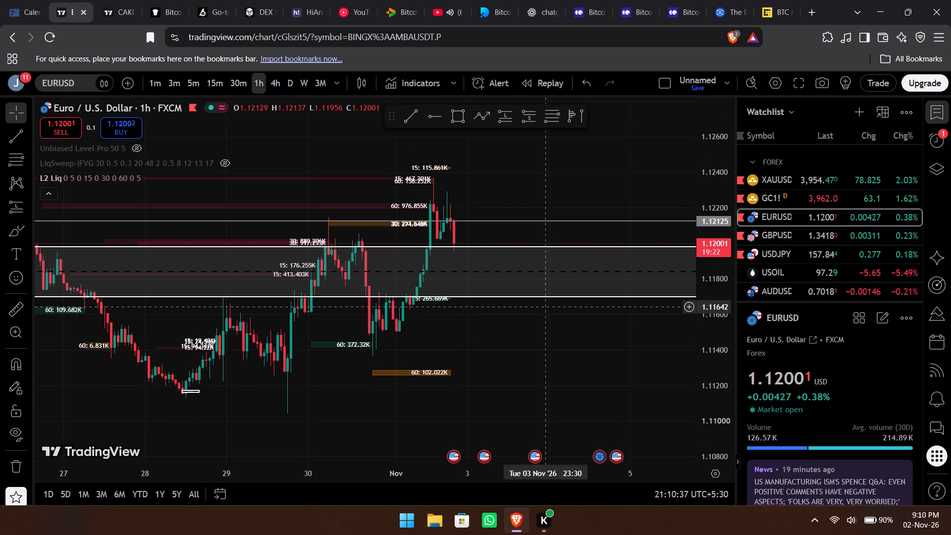
pyautogui.hscroll(6, 442, 326)
pyautogui.hscroll(-2, 442, 326)
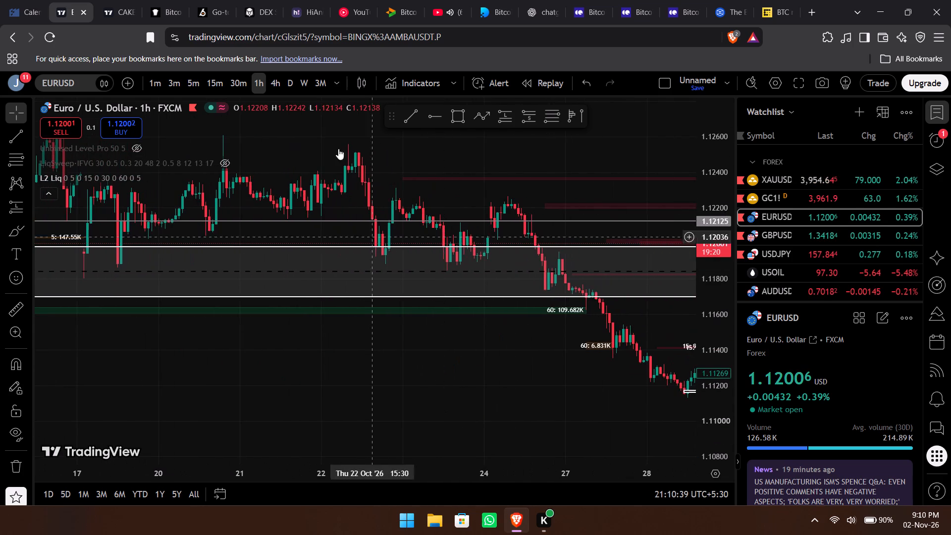
pyautogui.click(273, 84)
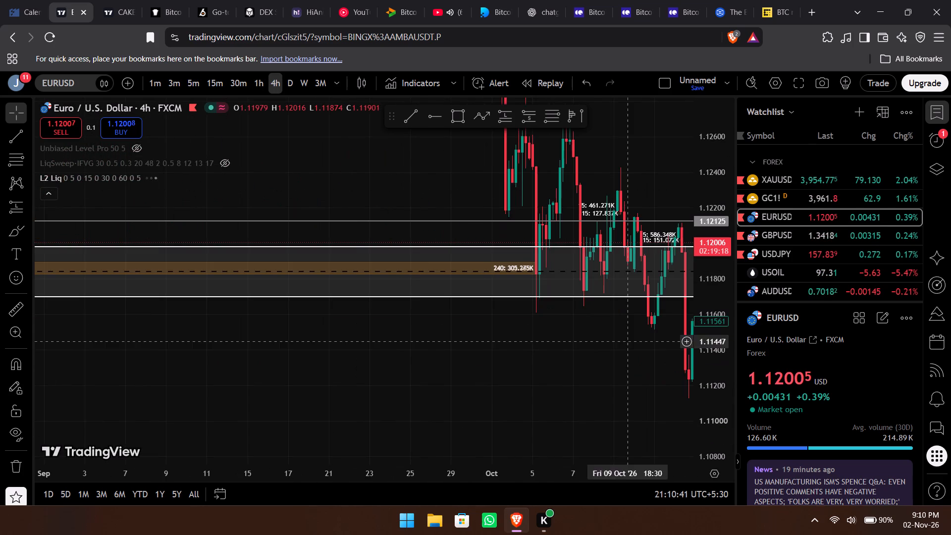
pyautogui.moveTo(717, 234); pyautogui.dragTo(711, 398)
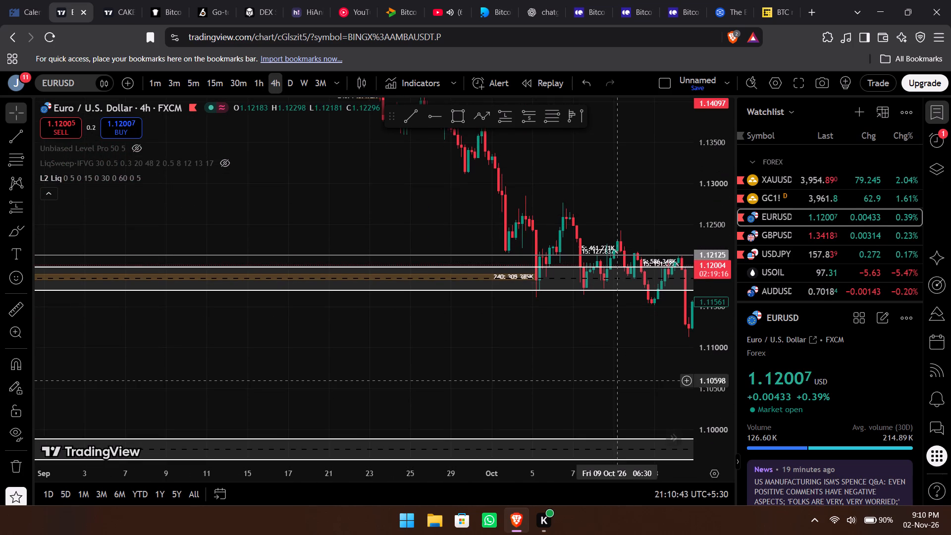
pyautogui.moveTo(619, 380); pyautogui.dragTo(292, 421)
pyautogui.hscroll(-1, 292, 421)
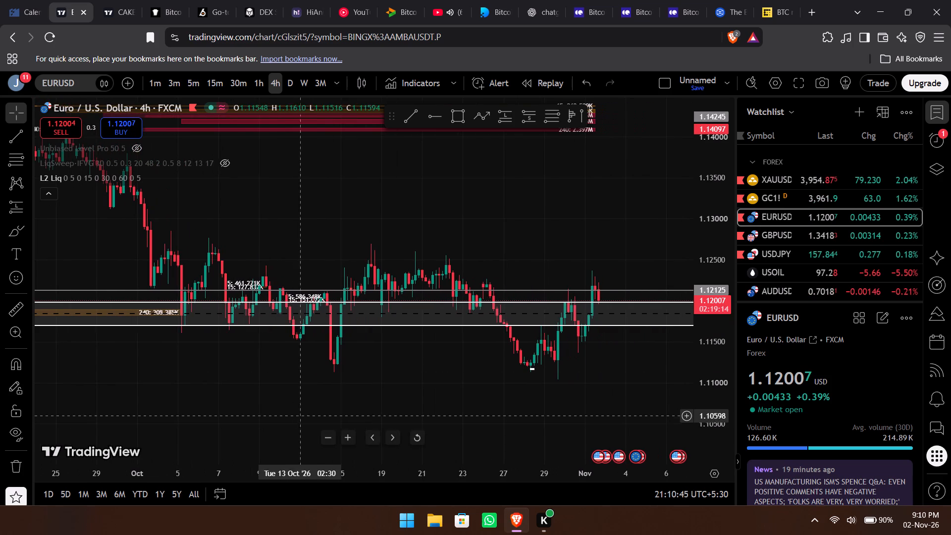
pyautogui.moveTo(440, 240); pyautogui.dragTo(660, 466)
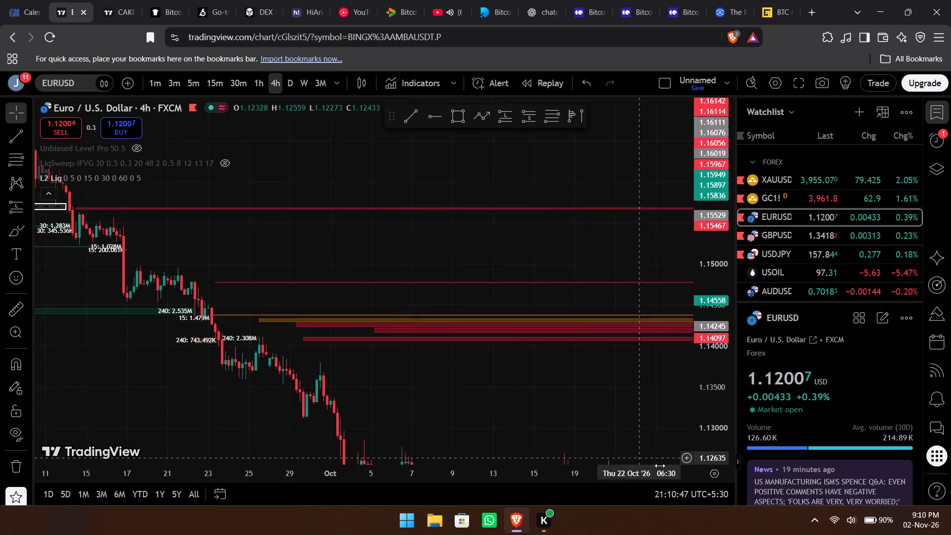
pyautogui.moveTo(660, 466); pyautogui.dragTo(438, 274)
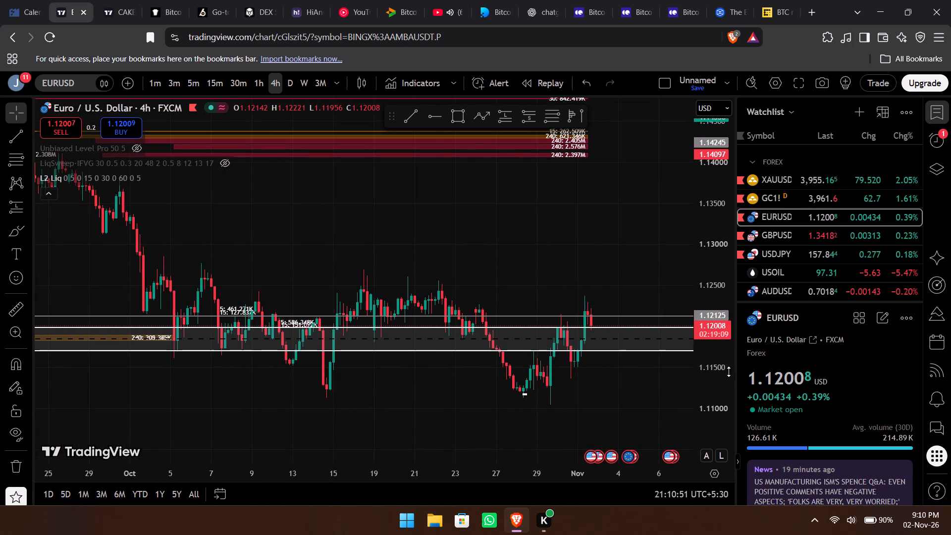
pyautogui.moveTo(713, 390); pyautogui.dragTo(717, 326)
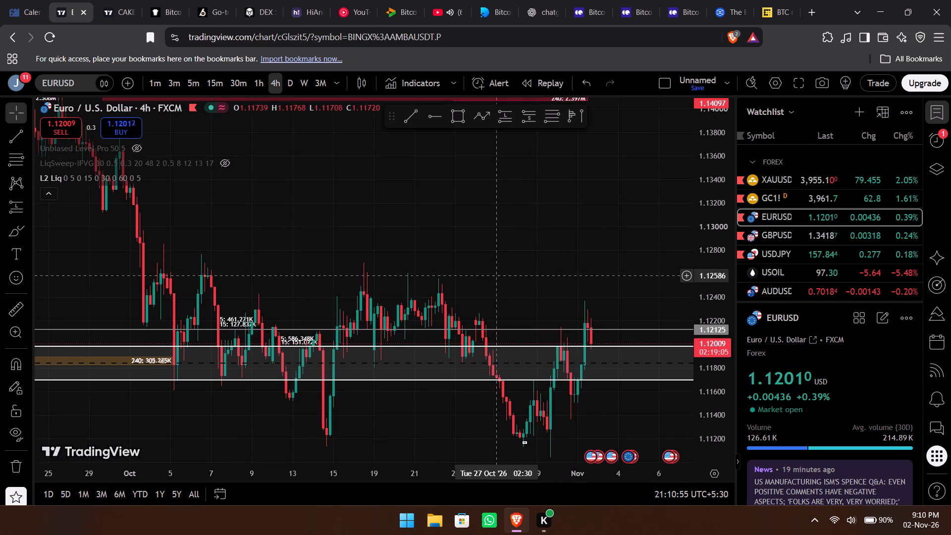
# Draw a rectangle zone across the October highs, from 2 October to 22 October, between about 1.12460 and 1.12554.
pyautogui.click(452, 110)
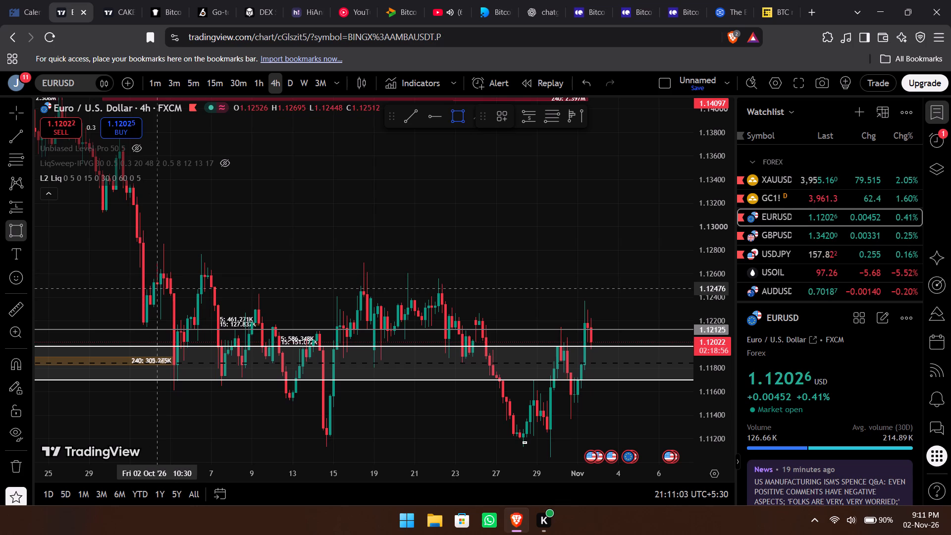
pyautogui.moveTo(161, 290); pyautogui.dragTo(280, 278)
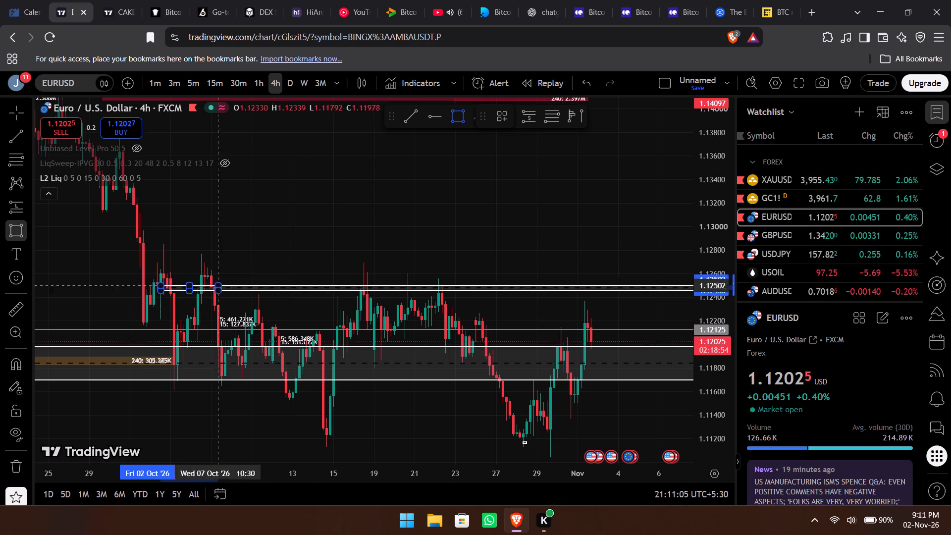
pyautogui.moveTo(280, 278); pyautogui.dragTo(450, 279)
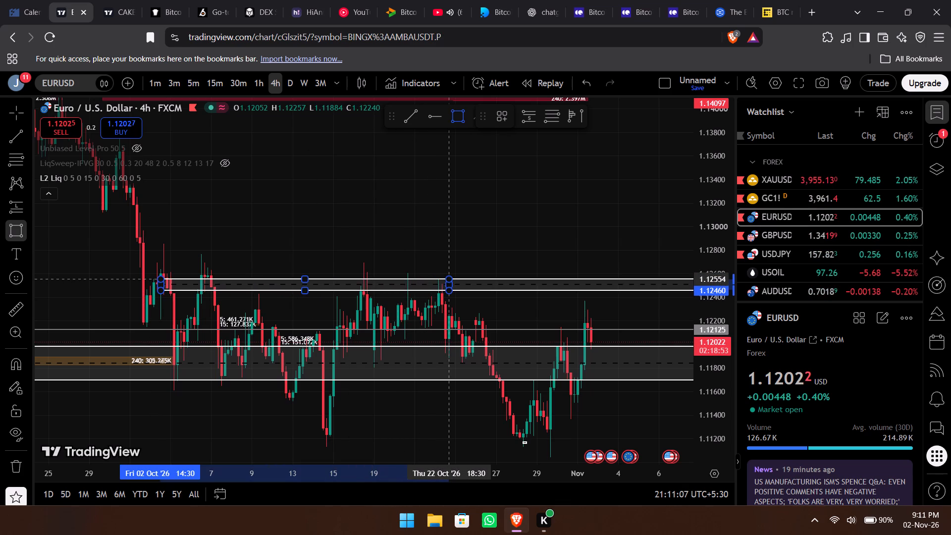
pyautogui.click(450, 279)
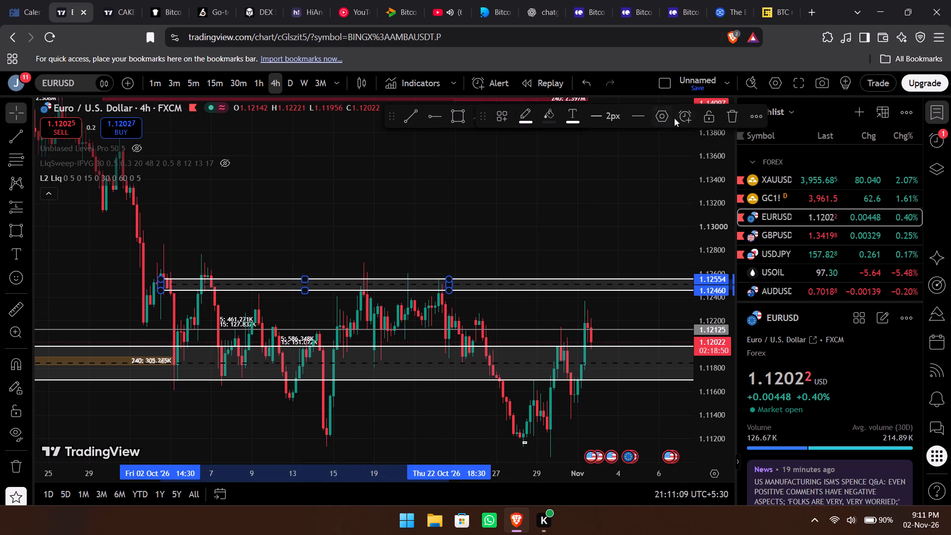
# Turn off the new rectangle's Extend right option and stretch its later edge to about 5 November.
pyautogui.click(667, 117)
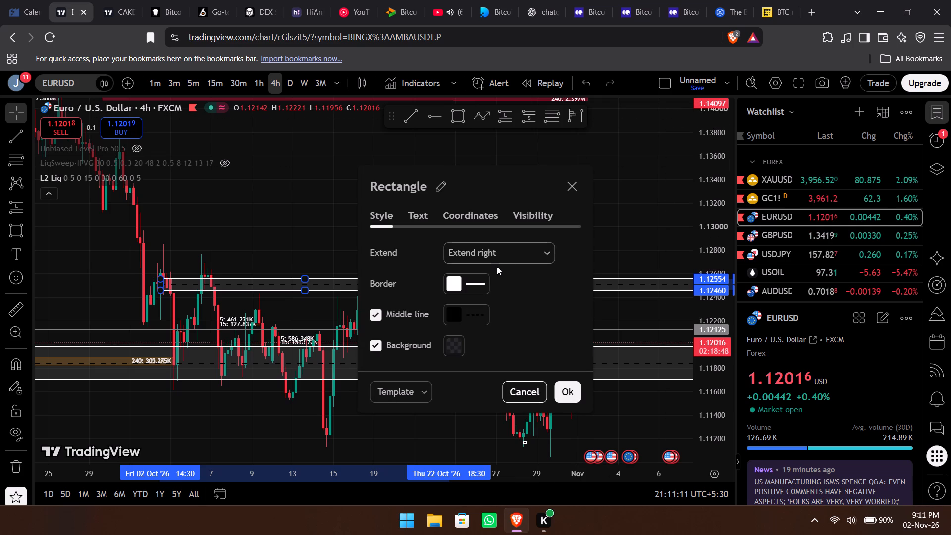
pyautogui.click(503, 257)
pyautogui.click(455, 294)
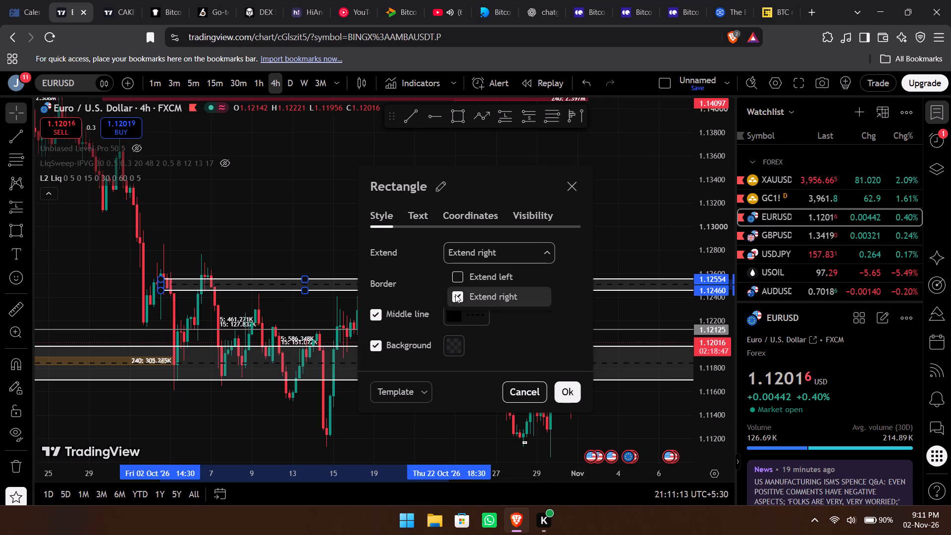
pyautogui.click(573, 393)
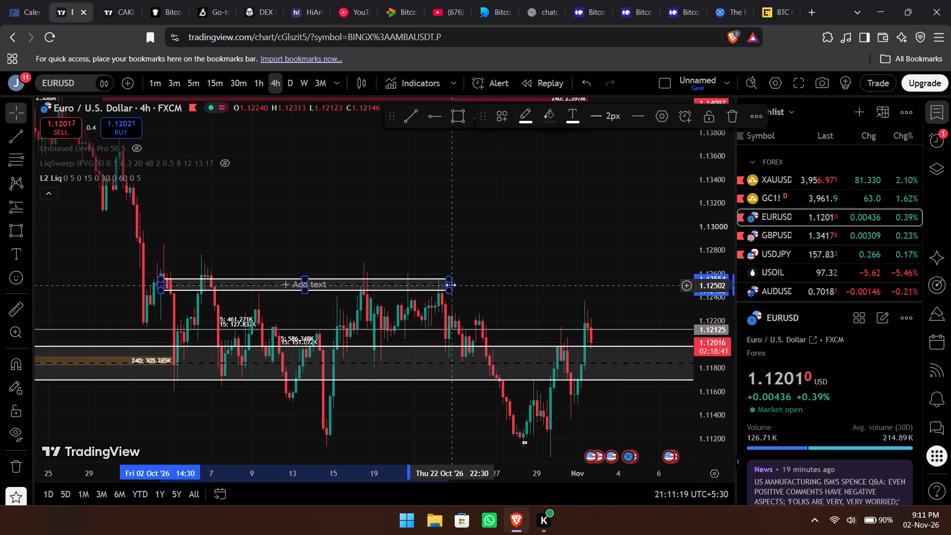
pyautogui.moveTo(451, 285); pyautogui.dragTo(647, 271)
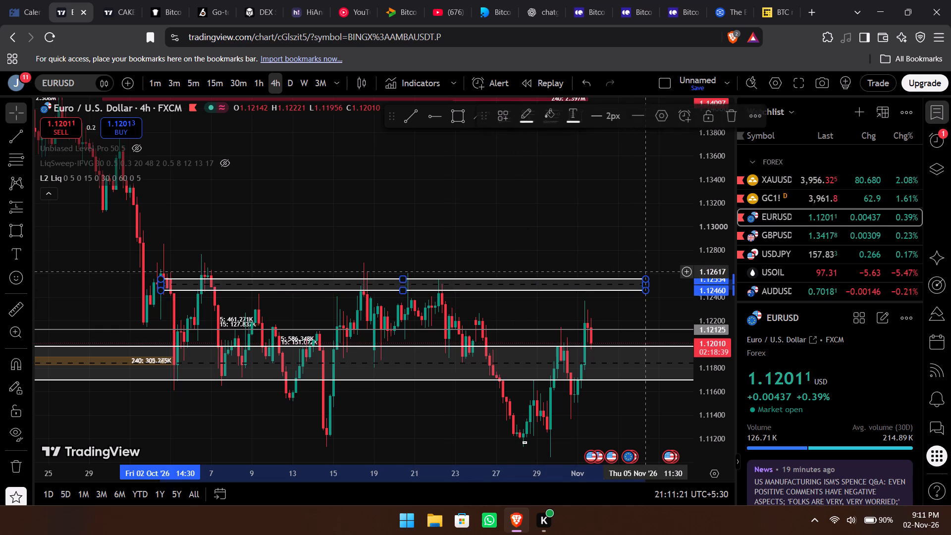
pyautogui.click(630, 322)
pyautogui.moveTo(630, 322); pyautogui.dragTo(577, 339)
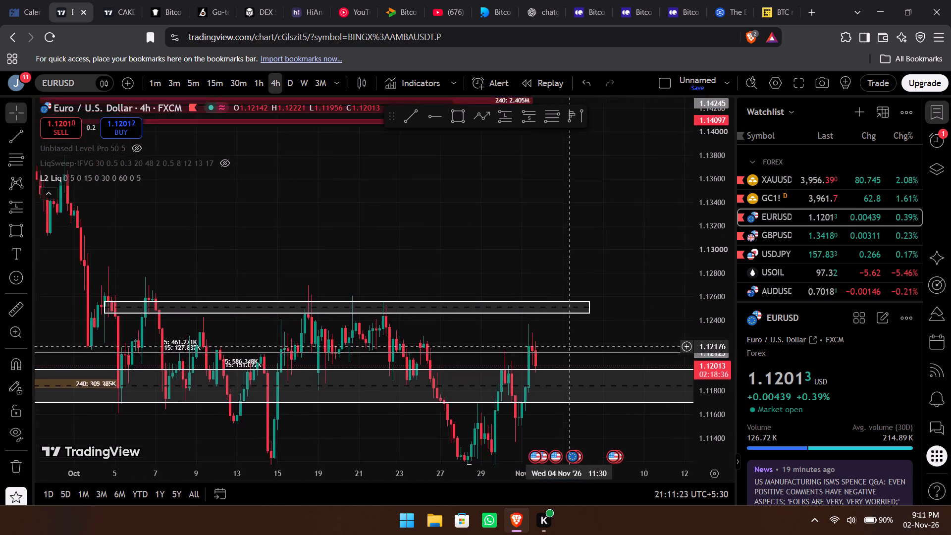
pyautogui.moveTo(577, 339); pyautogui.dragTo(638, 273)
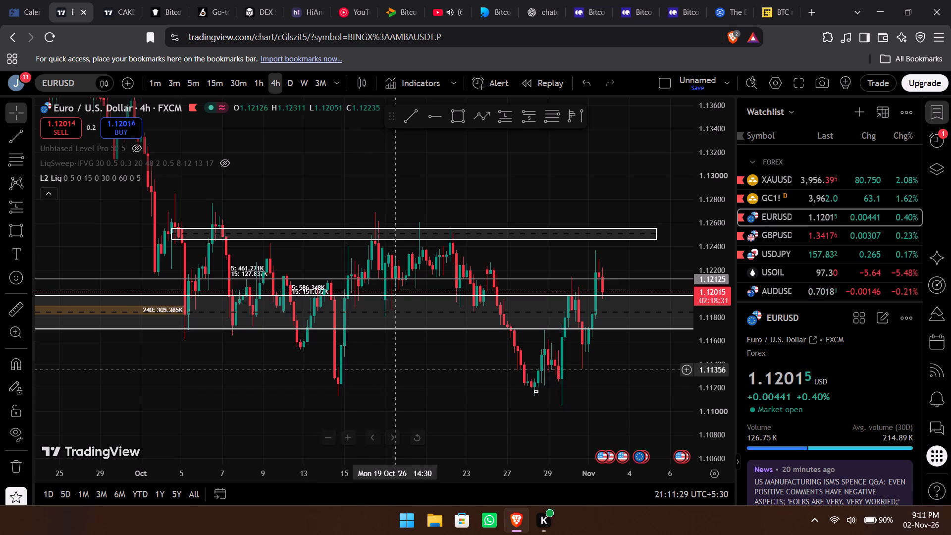
# Switch to the playing YouTube mix, go back to the track "Make Way For The King", and return to the EURUSD chart.
pyautogui.click(443, 4)
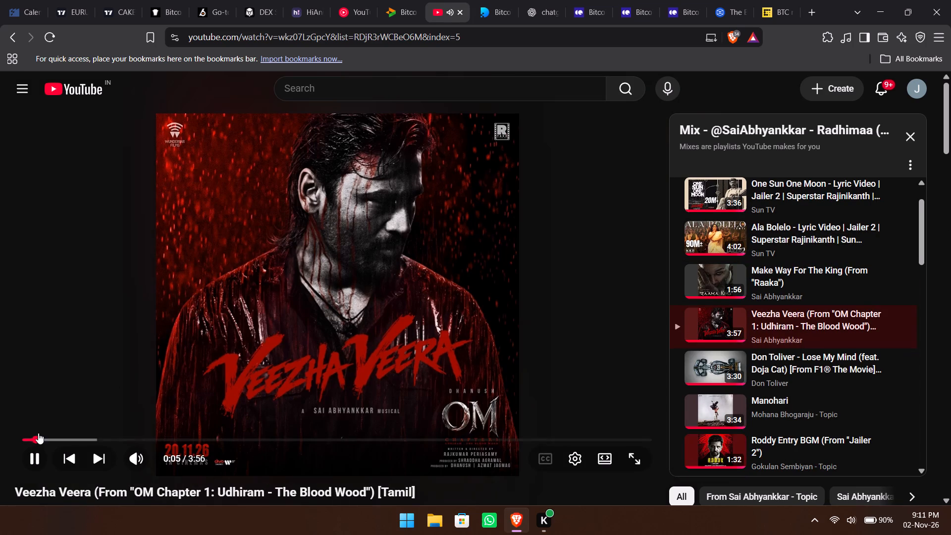
pyautogui.click(66, 457)
pyautogui.click(66, 457)
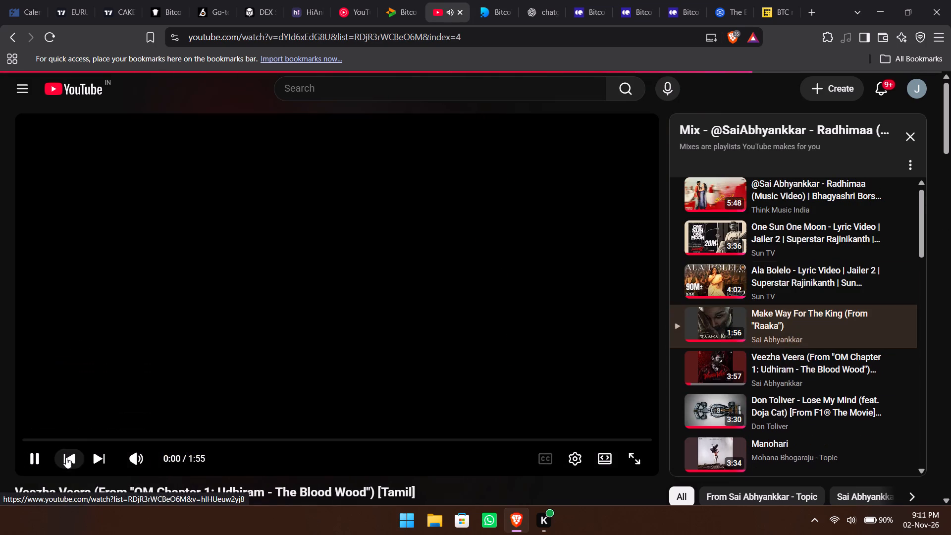
pyautogui.click(74, 10)
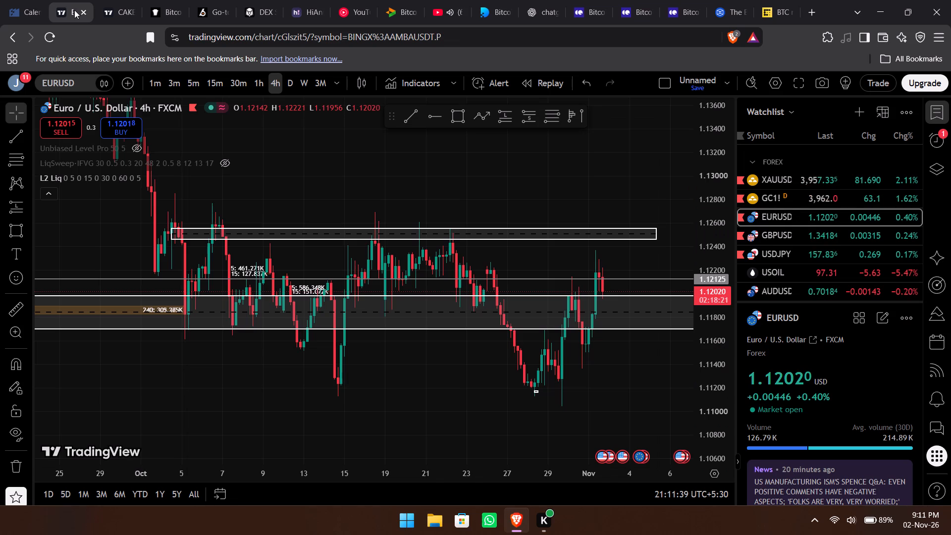
# Draw a rectangle zone across the October lows, from 13 October to about 6 November, between about 1.11109 and 1.11225.
pyautogui.moveTo(588, 197); pyautogui.dragTo(610, 180)
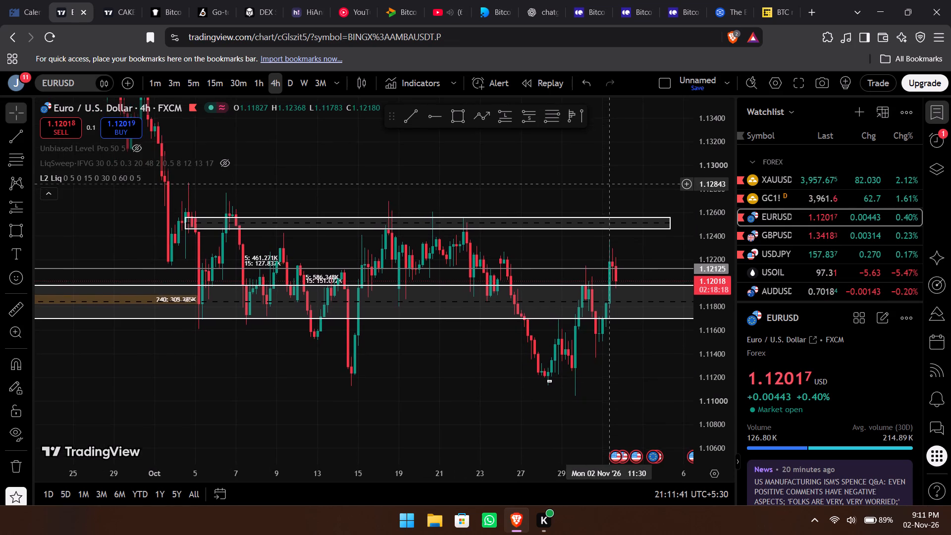
pyautogui.moveTo(610, 180); pyautogui.dragTo(607, 182)
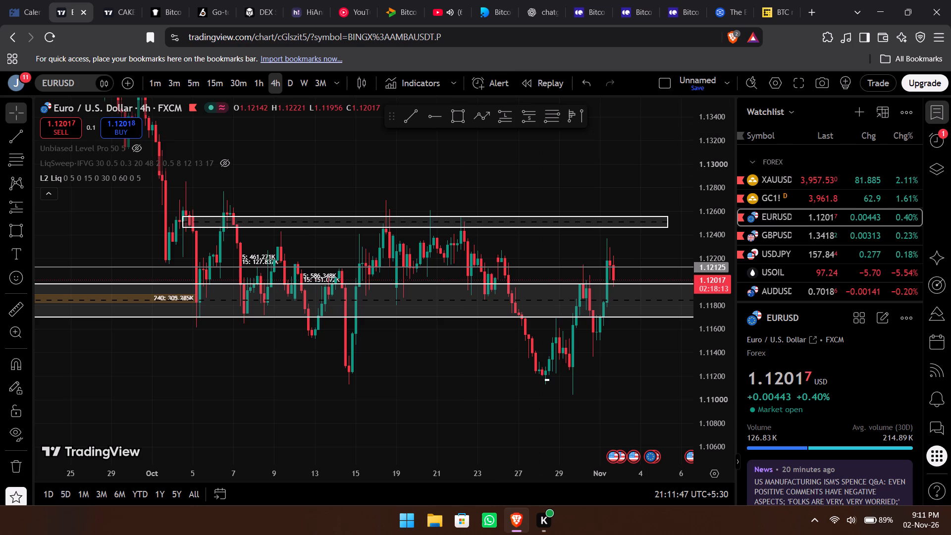
pyautogui.click(456, 118)
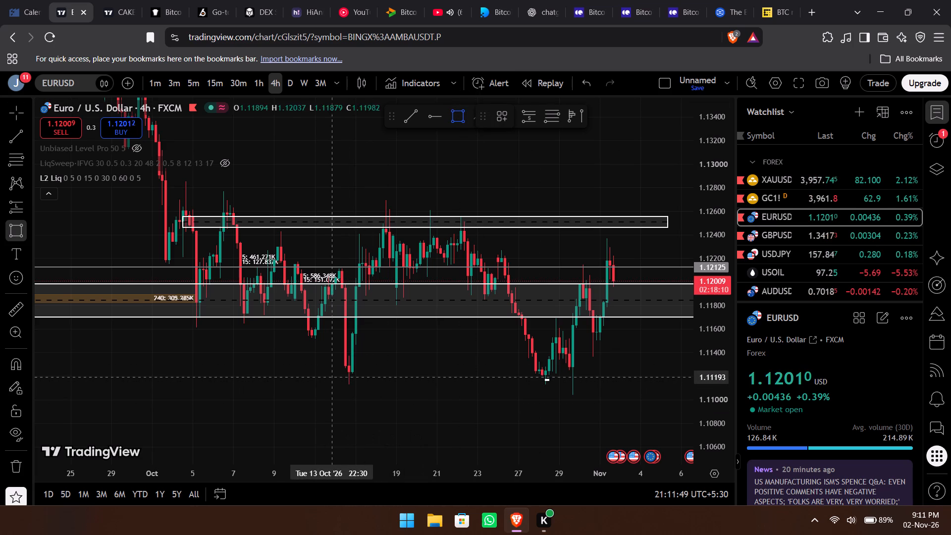
pyautogui.moveTo(325, 373); pyautogui.dragTo(609, 386)
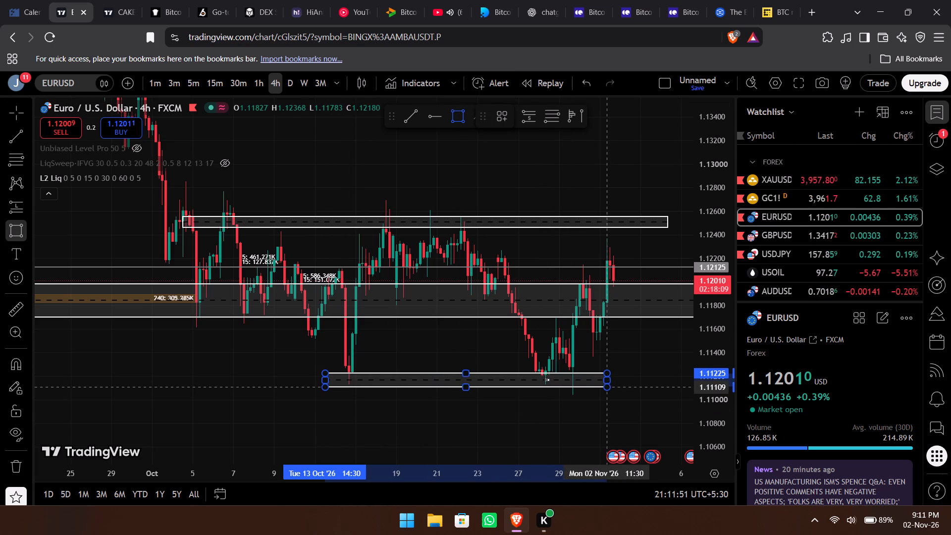
pyautogui.moveTo(609, 386); pyautogui.dragTo(615, 386)
pyautogui.click(615, 386)
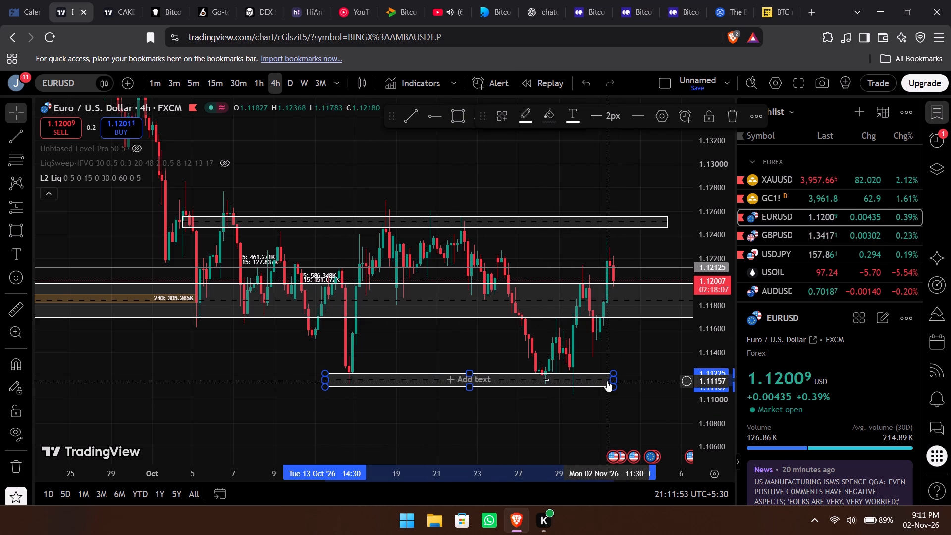
pyautogui.moveTo(612, 380); pyautogui.dragTo(681, 377)
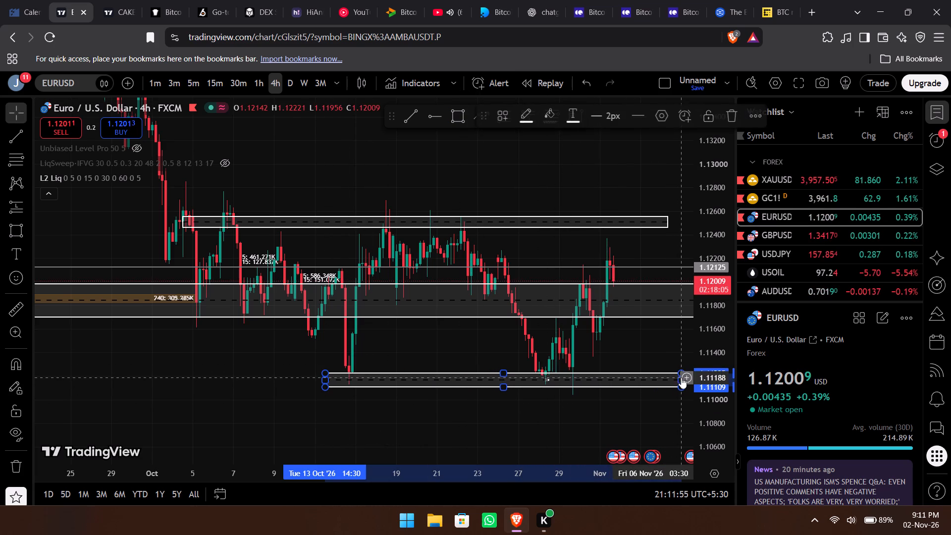
# Delete the horizontal line at 1.12125 from the EURUSD chart.
pyautogui.moveTo(661, 345); pyautogui.dragTo(584, 344)
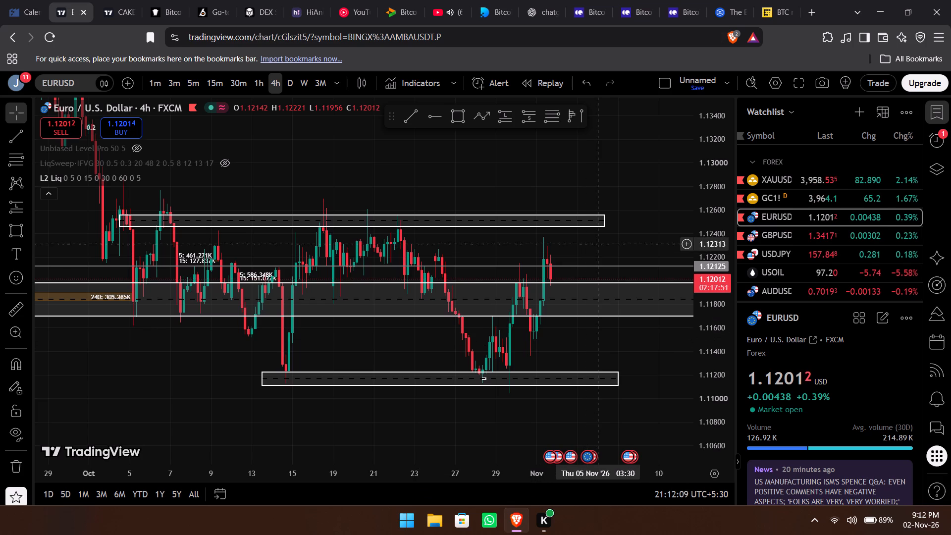
pyautogui.click(593, 267)
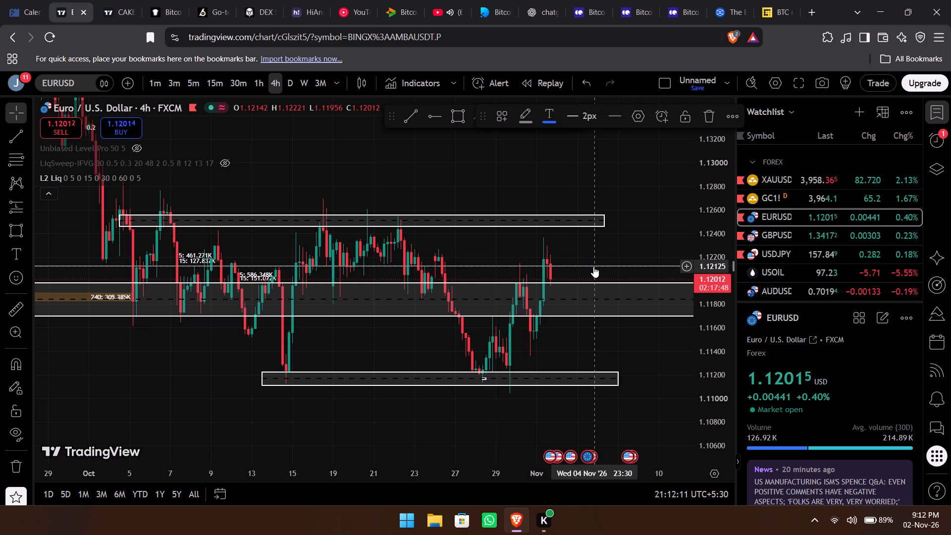
pyautogui.press('Delete')
# Delete the wide middle price zone between 1.11699 and 1.11981.
pyautogui.click(594, 280)
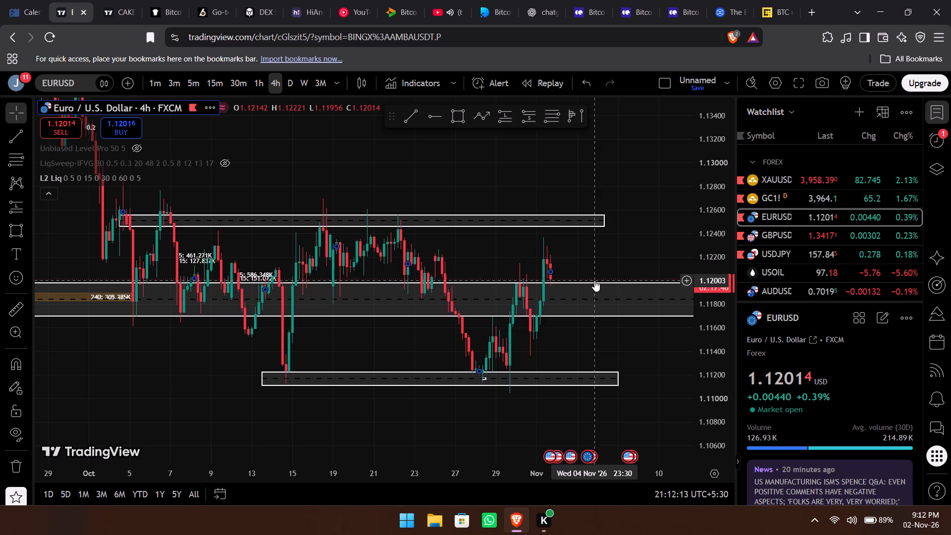
pyautogui.press('Delete')
pyautogui.press('BackSpace')
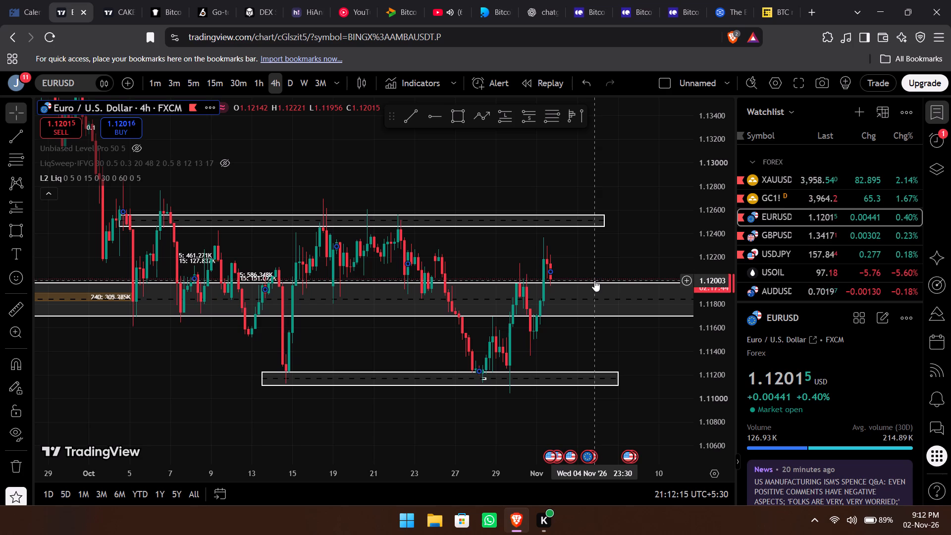
pyautogui.rightClick(594, 280)
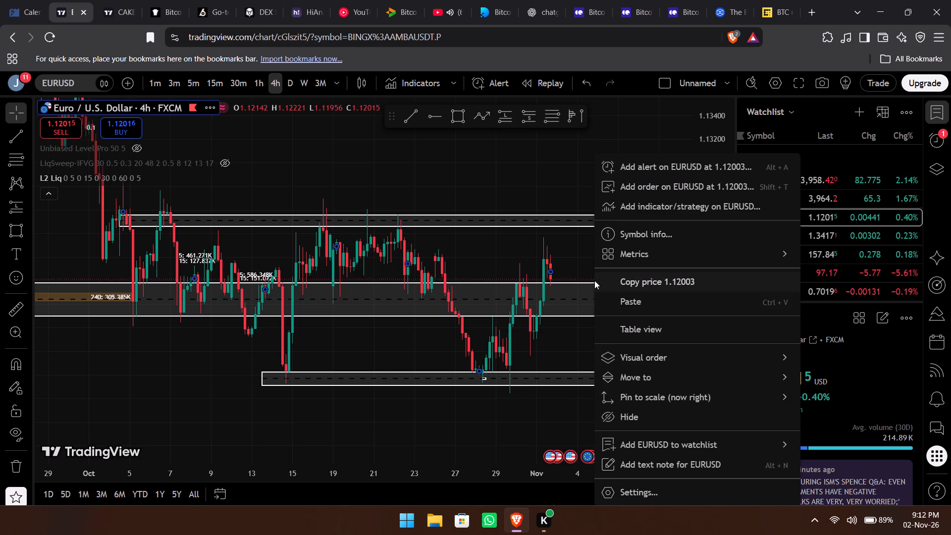
pyautogui.click(587, 278)
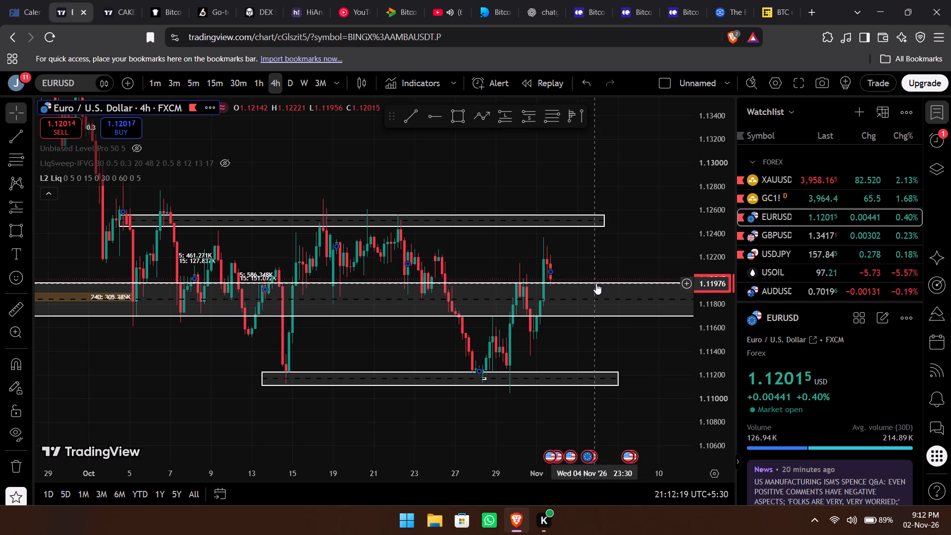
pyautogui.click(596, 283)
pyautogui.click(733, 115)
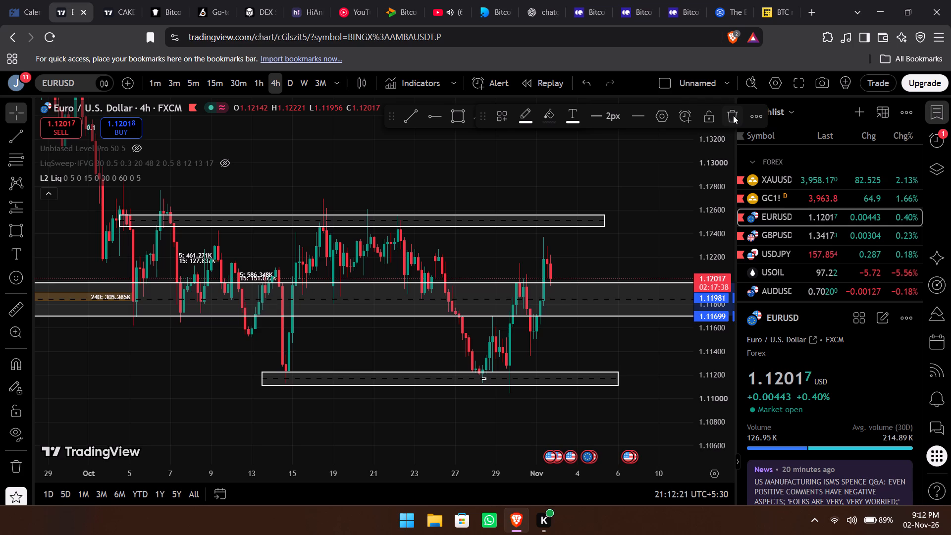
# Reshape the zone across the October highs so it spans about 1.12554 to 1.12701.
pyautogui.moveTo(526, 270); pyautogui.dragTo(585, 273)
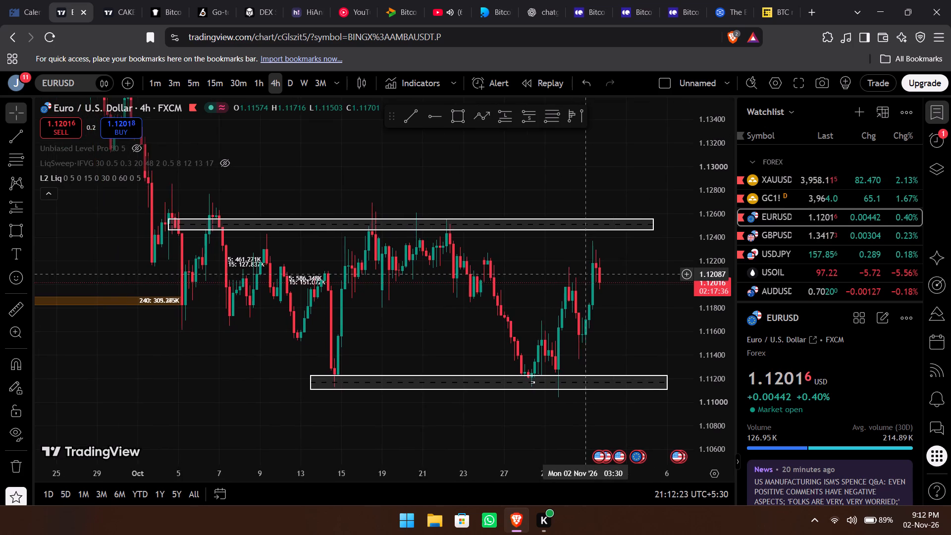
pyautogui.moveTo(585, 273); pyautogui.dragTo(600, 245)
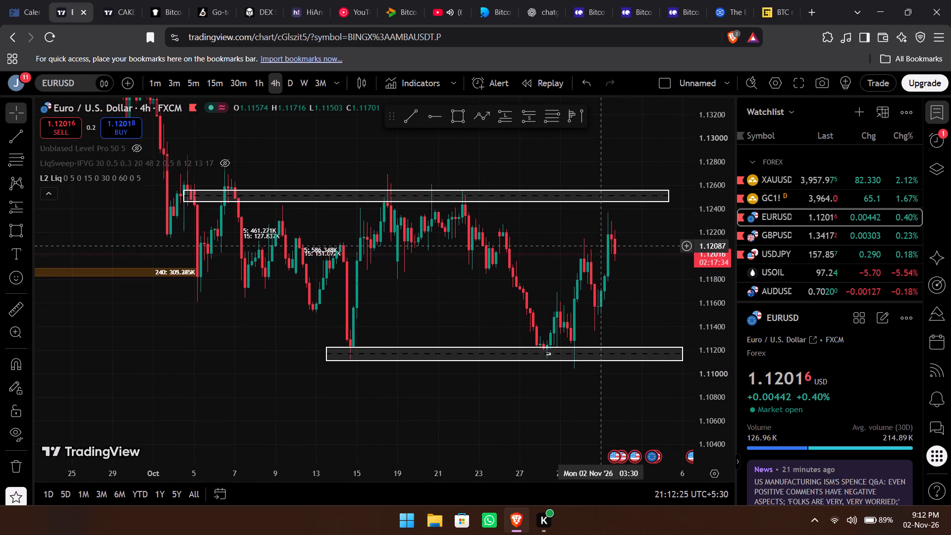
pyautogui.moveTo(561, 259); pyautogui.dragTo(551, 313)
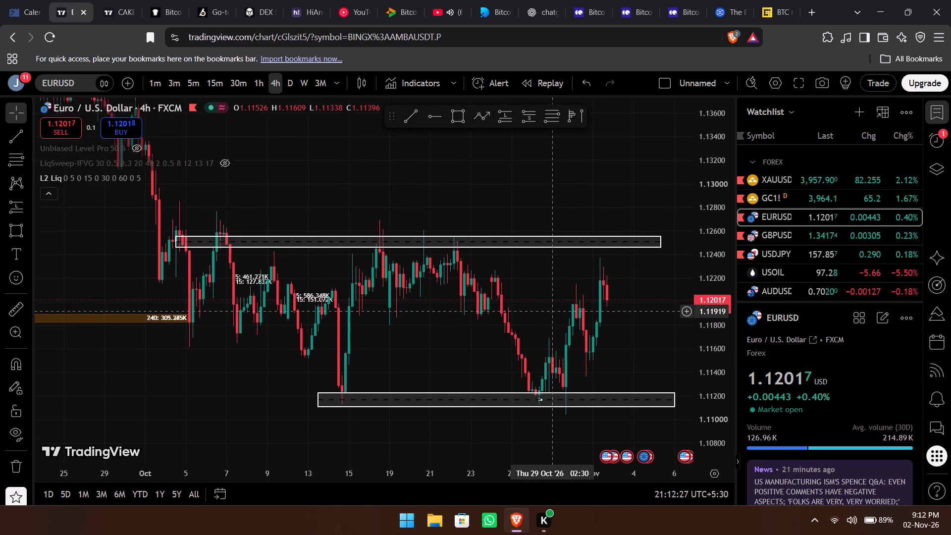
pyautogui.moveTo(551, 313); pyautogui.dragTo(550, 319)
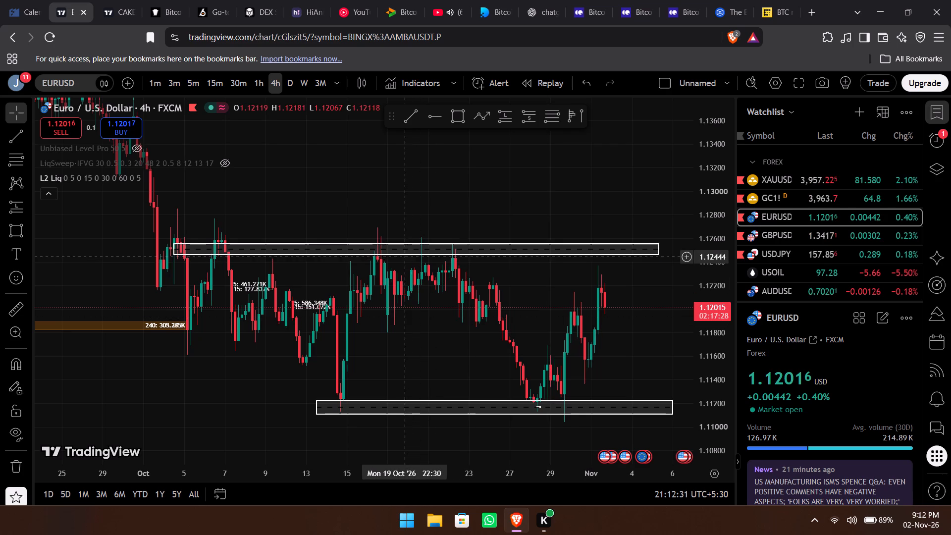
pyautogui.moveTo(414, 253); pyautogui.dragTo(409, 219)
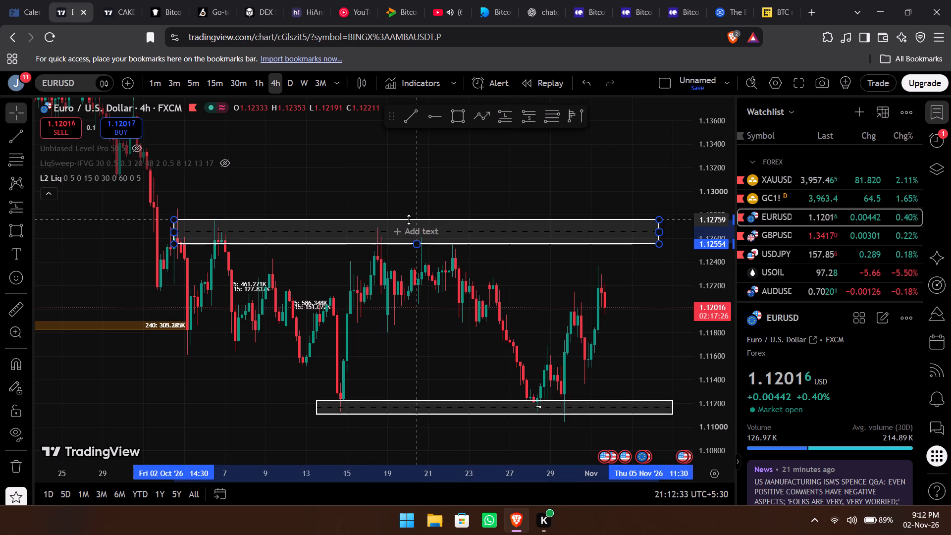
pyautogui.moveTo(409, 219); pyautogui.dragTo(418, 226)
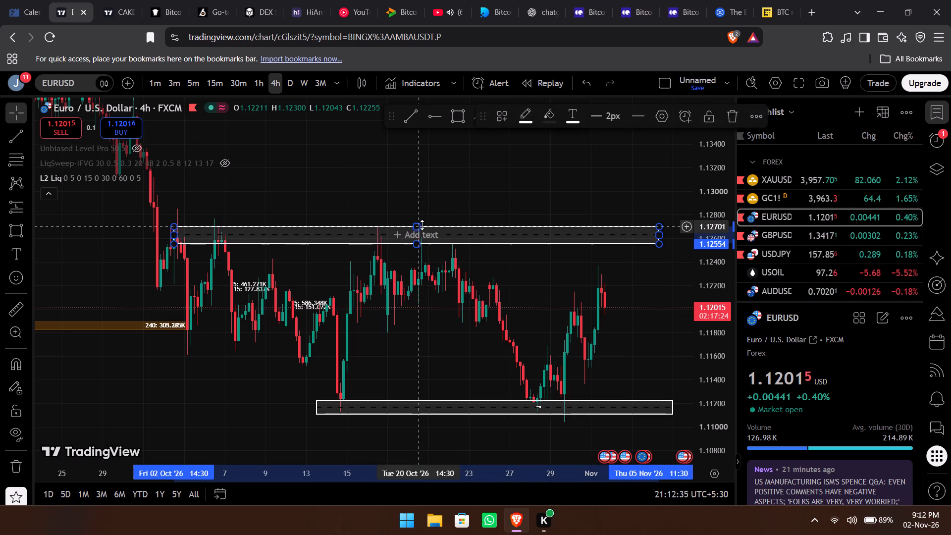
pyautogui.click(496, 202)
# Examine EURUSD's 2 November price action between the two zones on the 15-minute and 5-minute timeframes.
pyautogui.moveTo(518, 317); pyautogui.dragTo(472, 307)
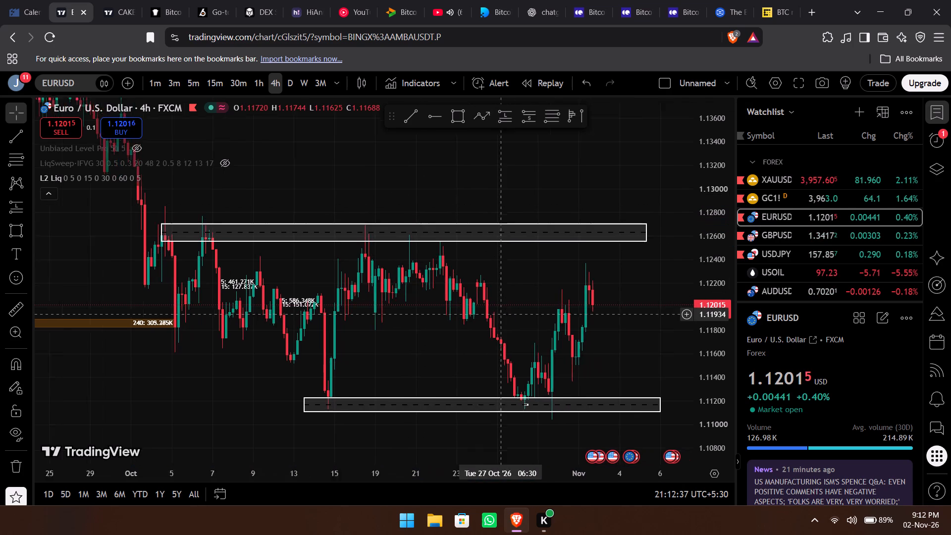
pyautogui.moveTo(472, 307); pyautogui.dragTo(457, 302)
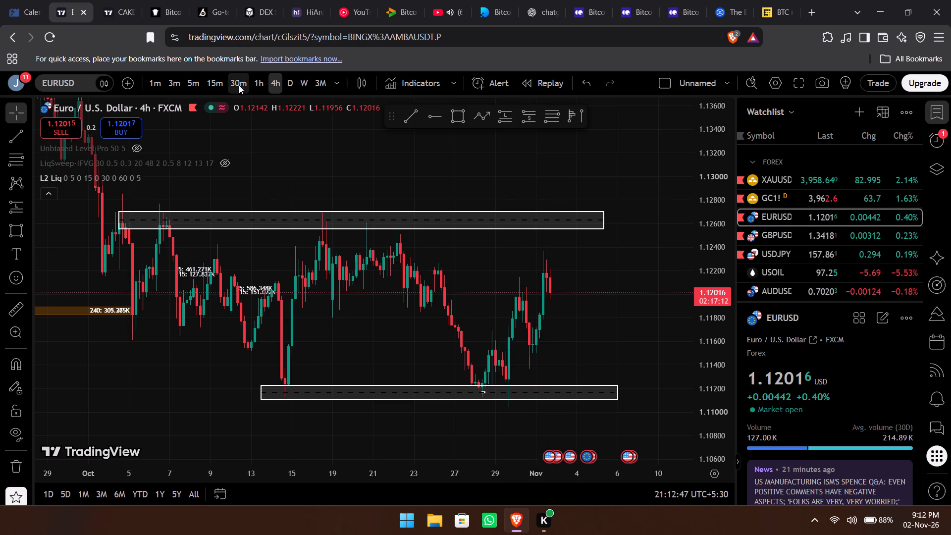
pyautogui.click(214, 82)
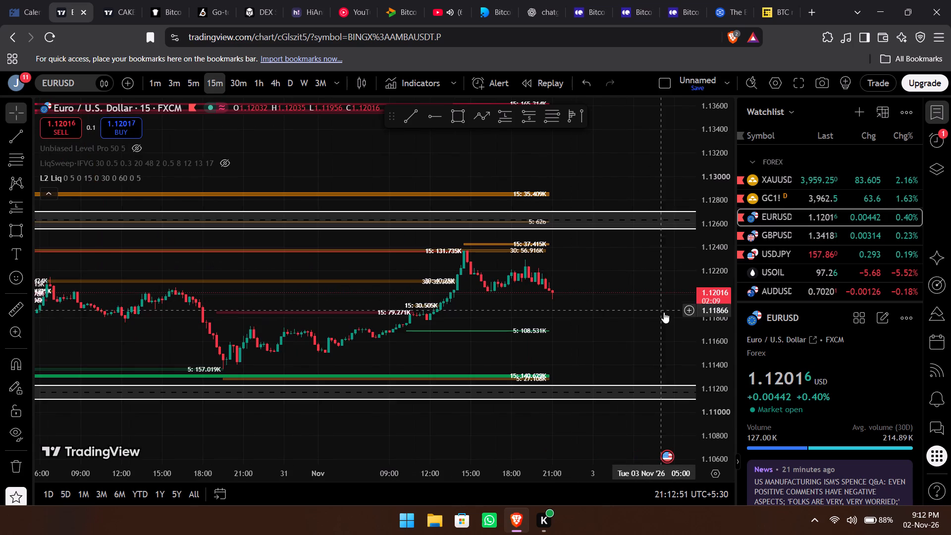
pyautogui.moveTo(708, 357); pyautogui.dragTo(687, 112)
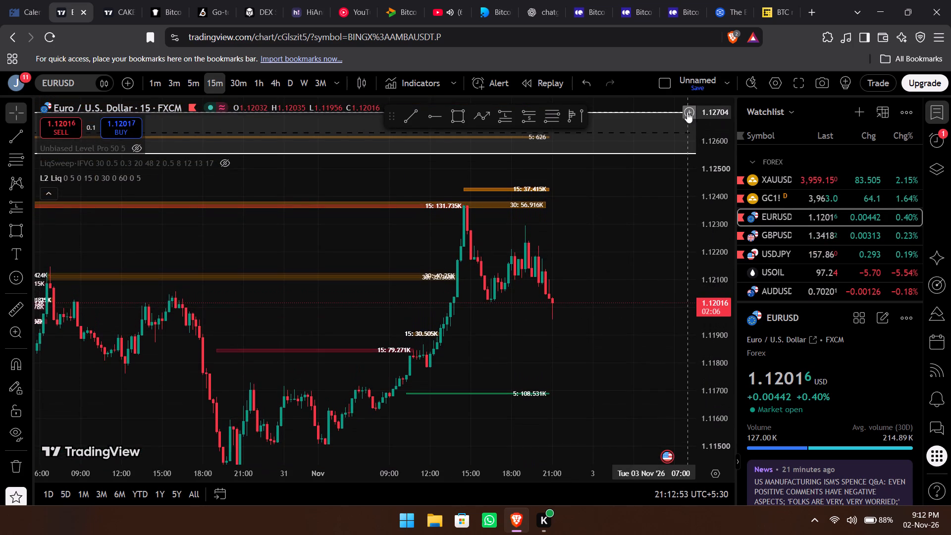
pyautogui.moveTo(624, 264); pyautogui.dragTo(584, 268)
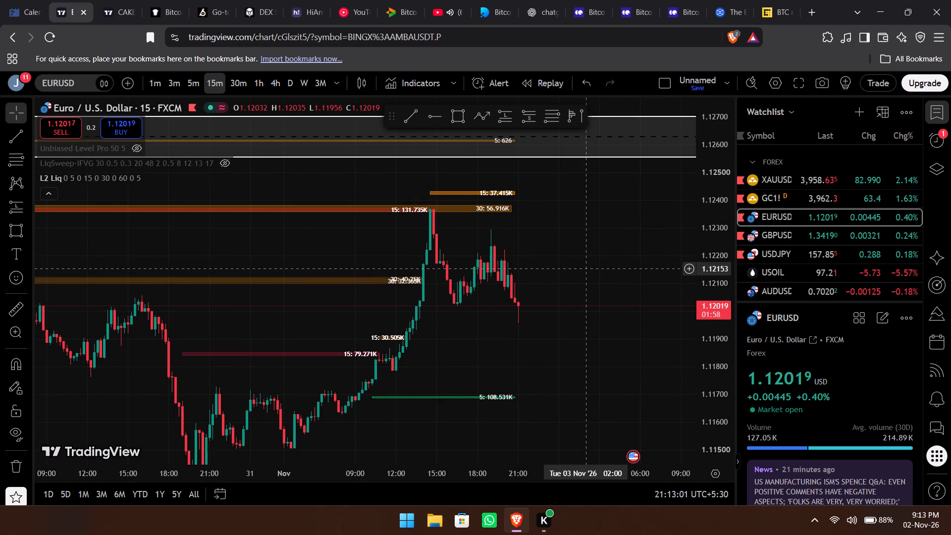
pyautogui.click(189, 84)
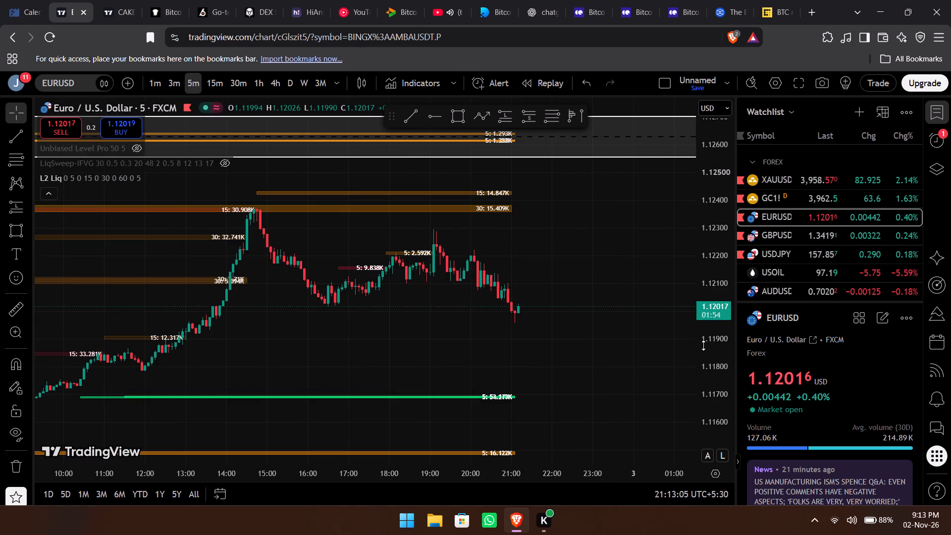
pyautogui.moveTo(708, 349); pyautogui.dragTo(714, 242)
pyautogui.moveTo(639, 211); pyautogui.dragTo(660, 238)
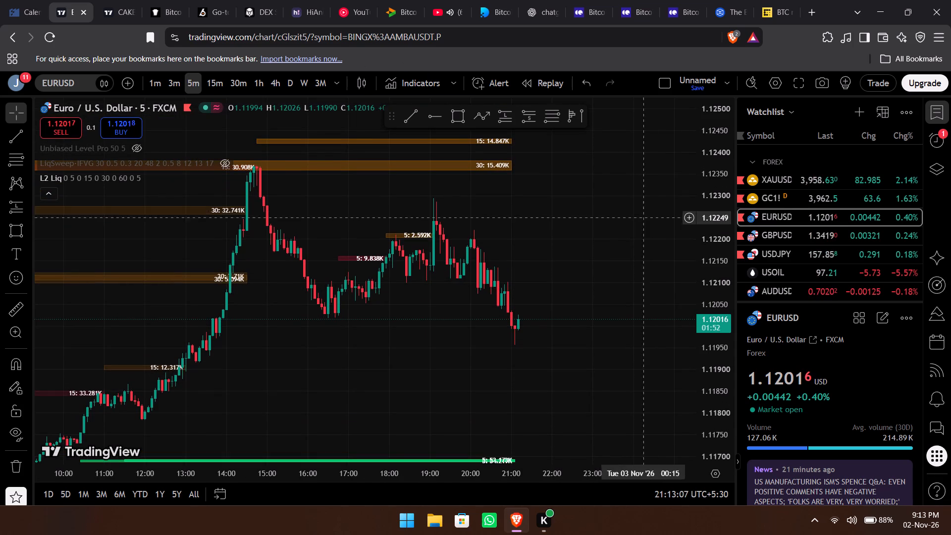
pyautogui.moveTo(660, 238); pyautogui.dragTo(667, 250)
# Draw a rectangle zone on the 5-minute chart from 13:50 to about 21:20 on 2 November, between about 1.12245 and 1.12307.
pyautogui.click(456, 116)
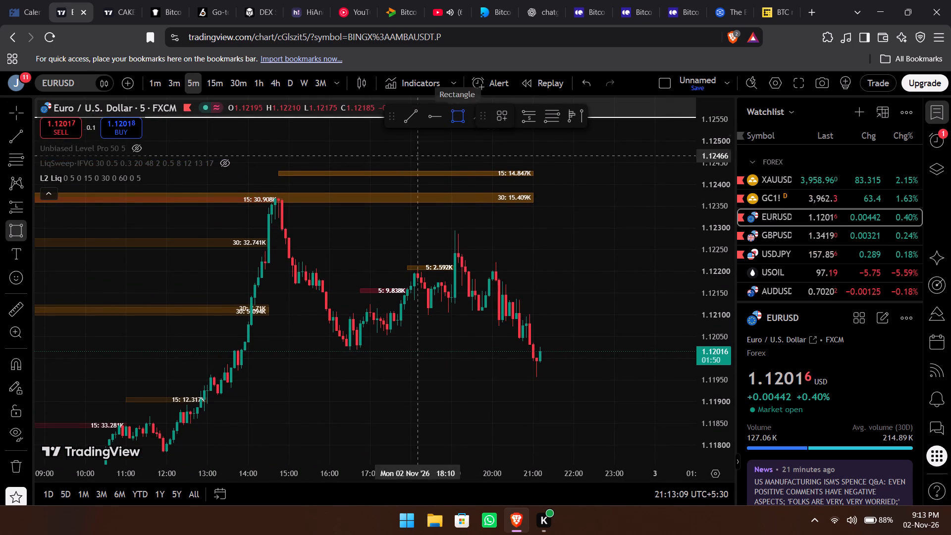
pyautogui.moveTo(243, 224); pyautogui.dragTo(412, 249)
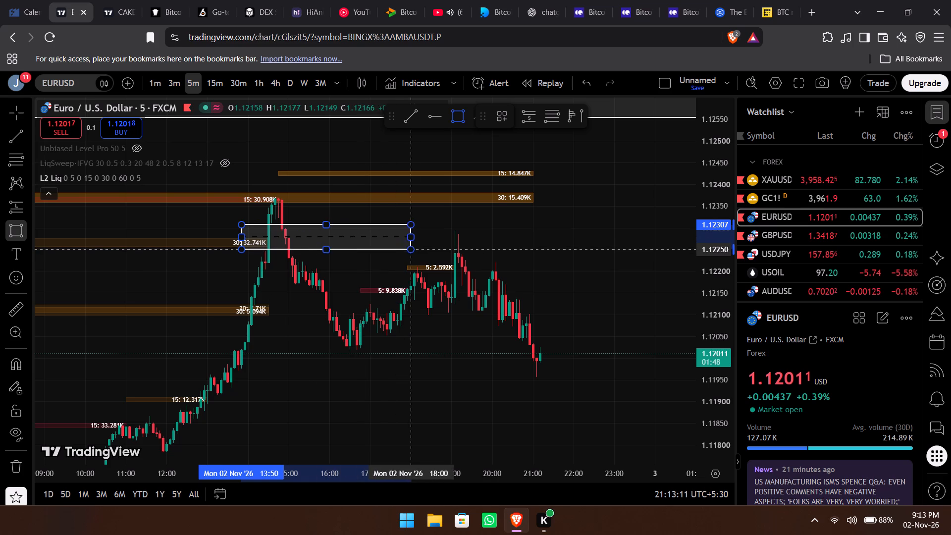
pyautogui.moveTo(412, 249); pyautogui.dragTo(430, 252)
pyautogui.click(430, 252)
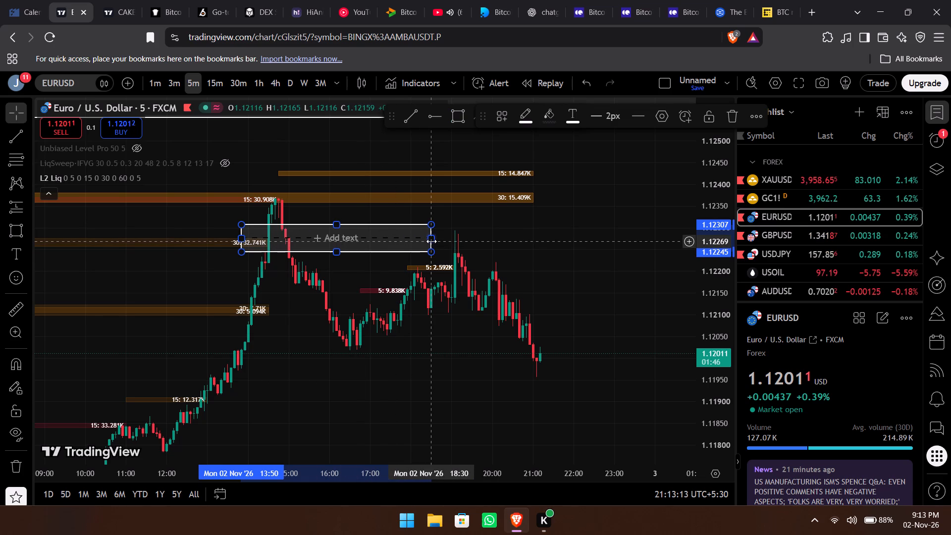
pyautogui.moveTo(431, 241); pyautogui.dragTo(549, 244)
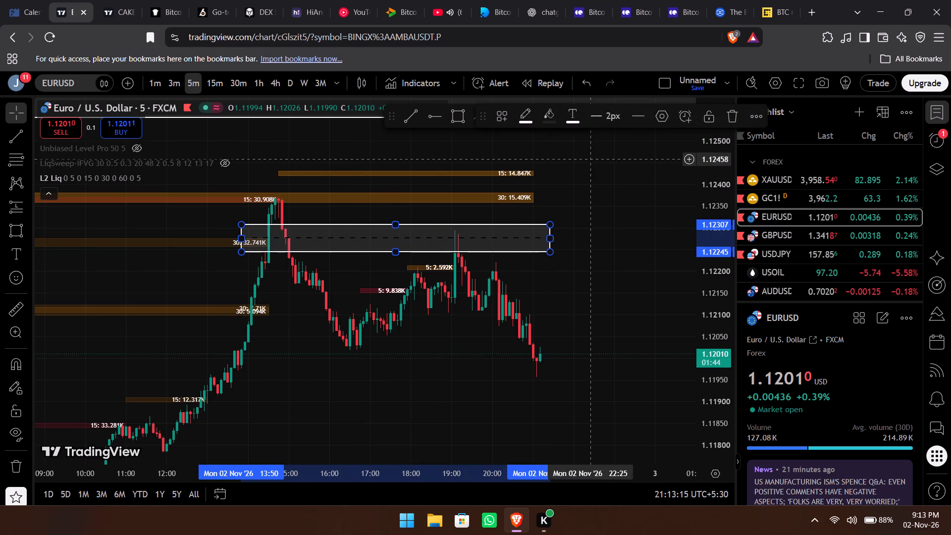
pyautogui.click(620, 205)
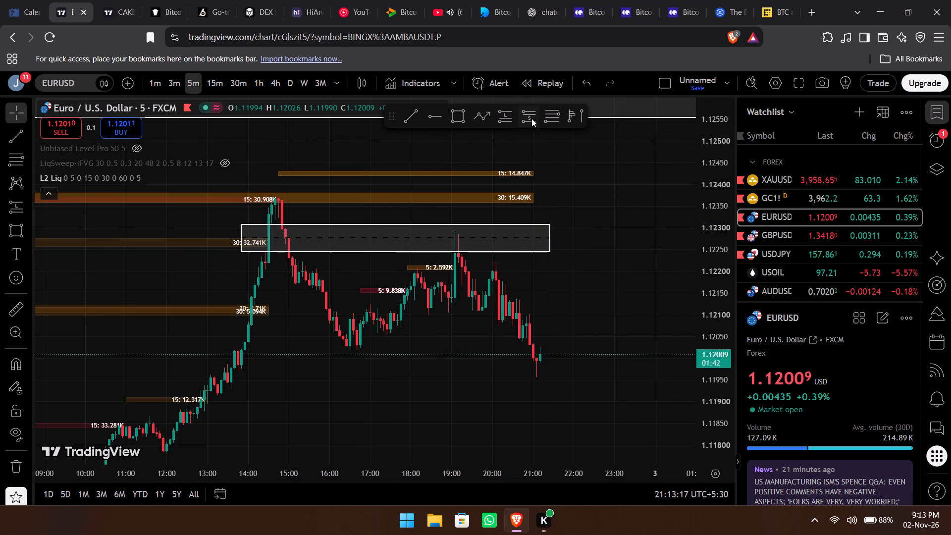
# Place a short position from 18:45 with entry at about 1.12277, stop at about 1.12389 and target at about 1.12040.
pyautogui.click(531, 118)
pyautogui.click(443, 237)
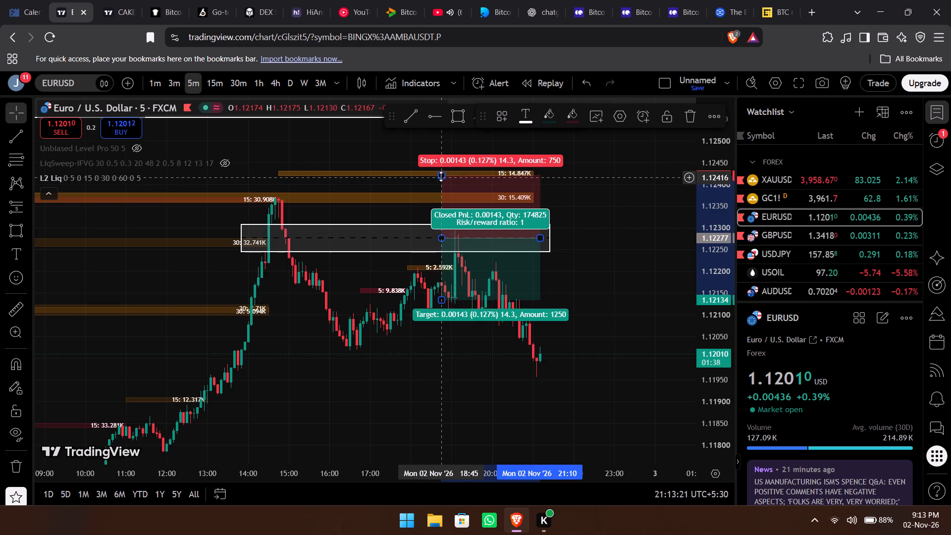
pyautogui.moveTo(442, 174); pyautogui.dragTo(444, 189)
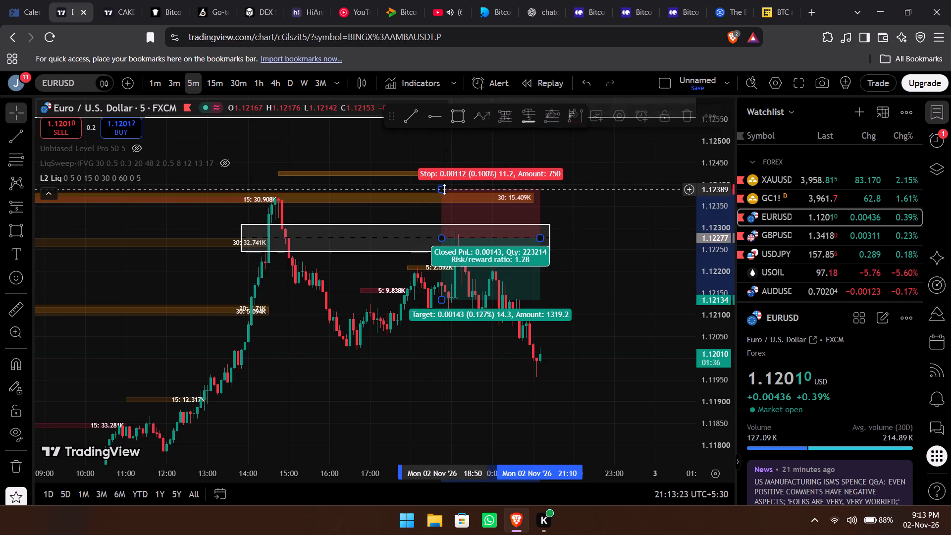
pyautogui.click(446, 296)
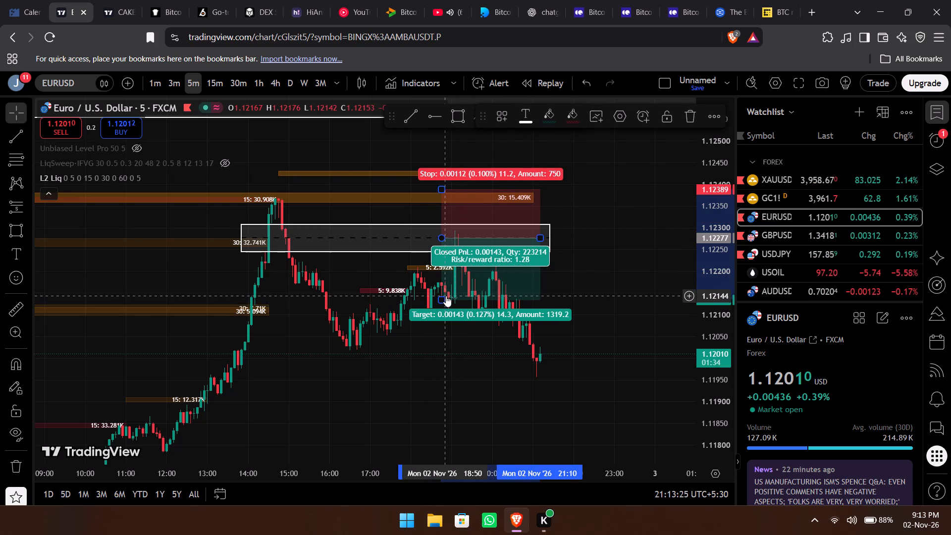
pyautogui.moveTo(441, 300); pyautogui.dragTo(444, 344)
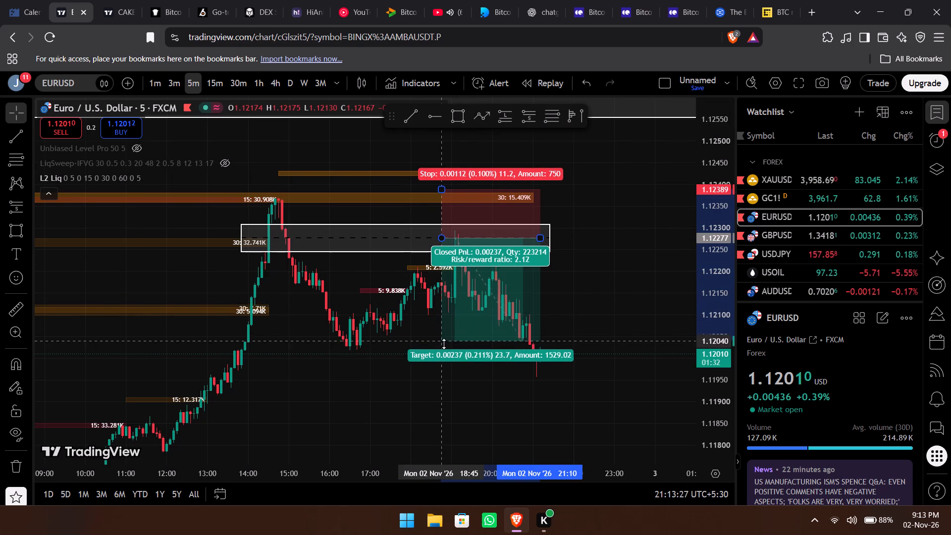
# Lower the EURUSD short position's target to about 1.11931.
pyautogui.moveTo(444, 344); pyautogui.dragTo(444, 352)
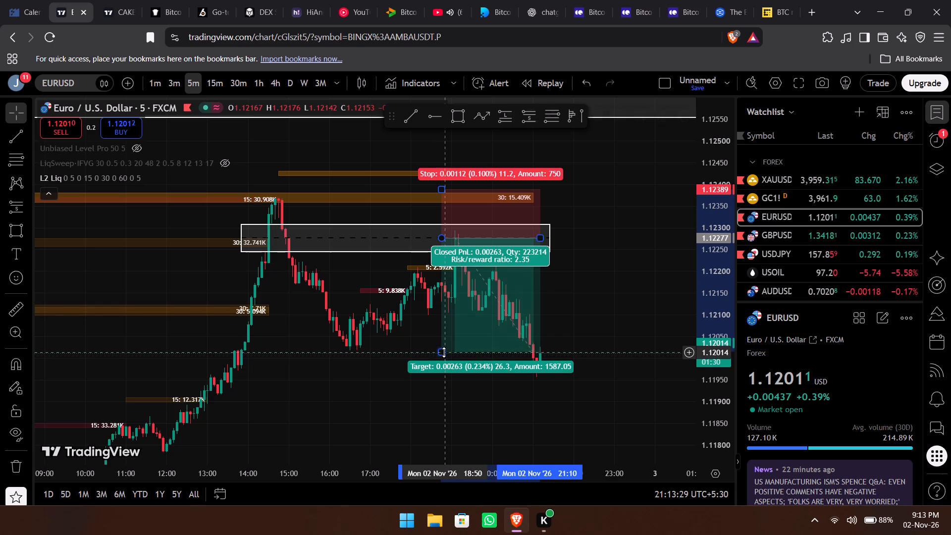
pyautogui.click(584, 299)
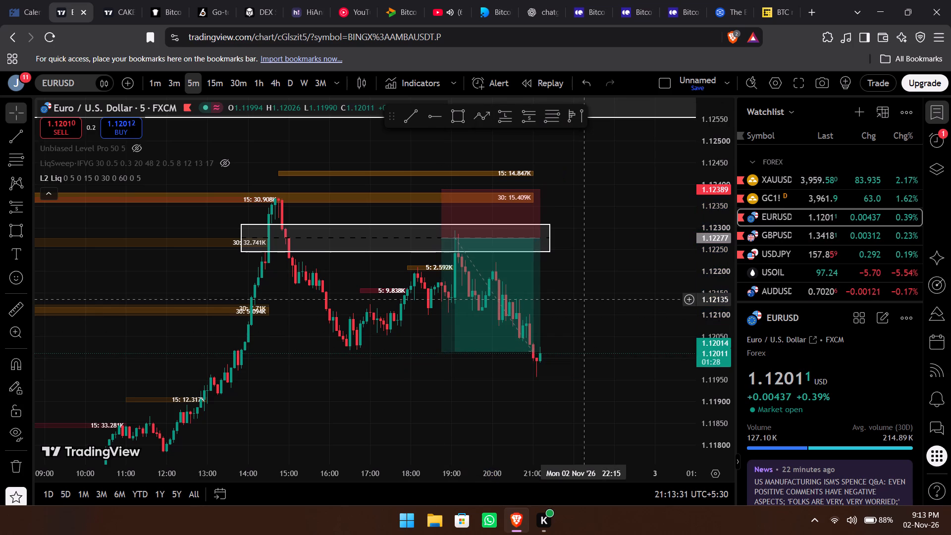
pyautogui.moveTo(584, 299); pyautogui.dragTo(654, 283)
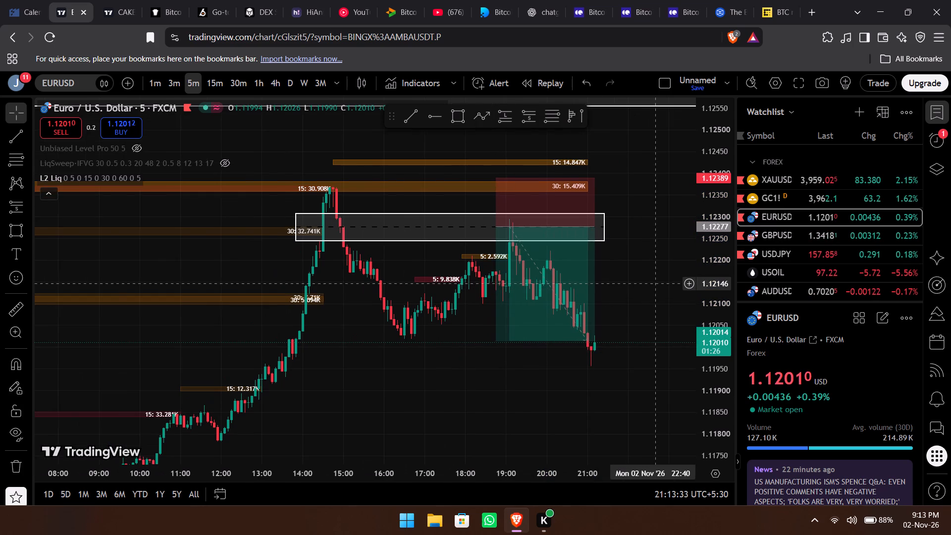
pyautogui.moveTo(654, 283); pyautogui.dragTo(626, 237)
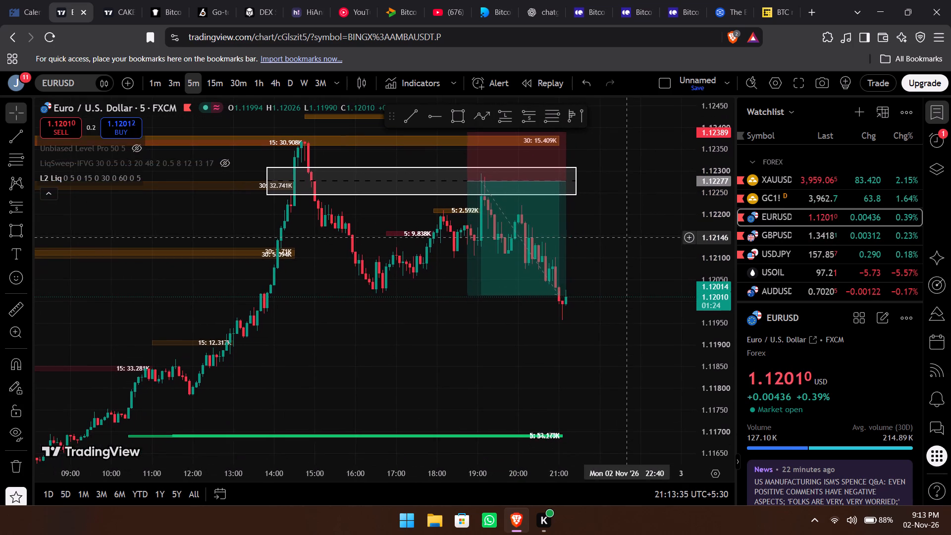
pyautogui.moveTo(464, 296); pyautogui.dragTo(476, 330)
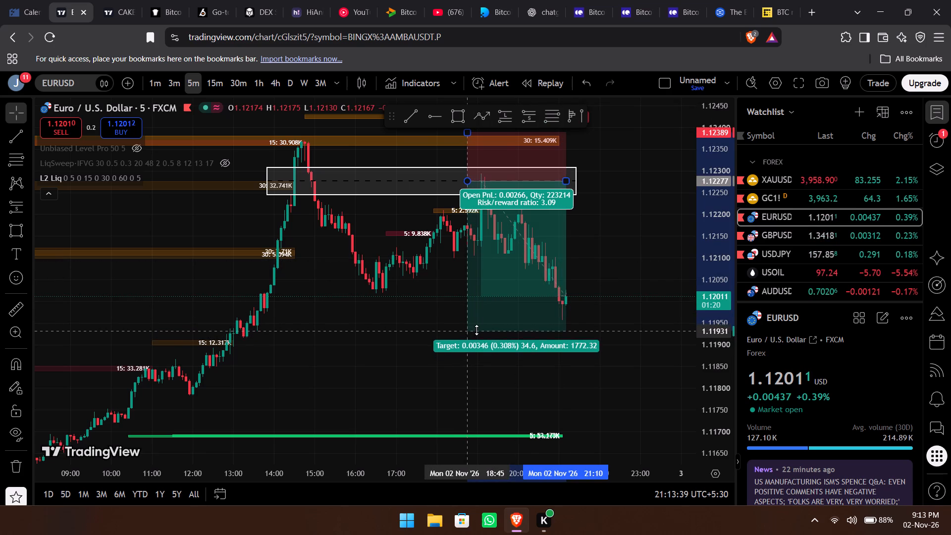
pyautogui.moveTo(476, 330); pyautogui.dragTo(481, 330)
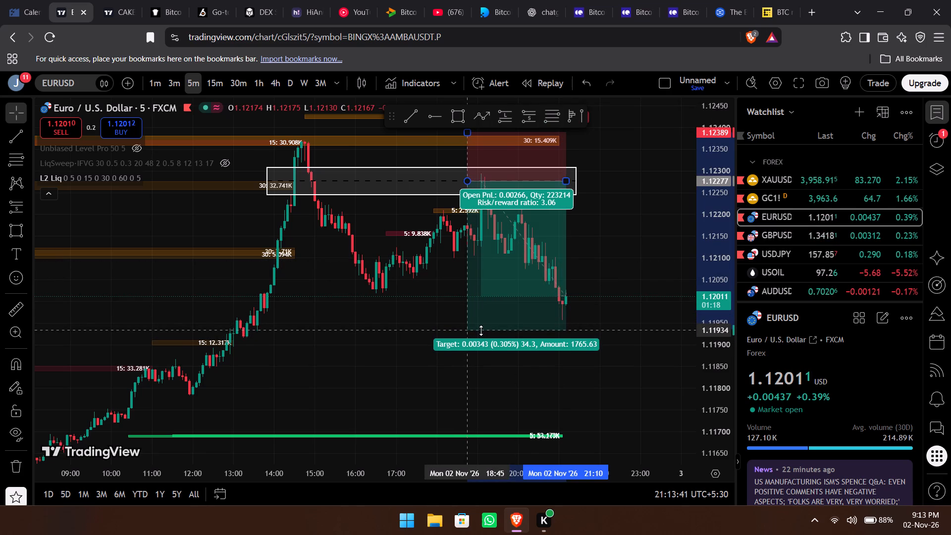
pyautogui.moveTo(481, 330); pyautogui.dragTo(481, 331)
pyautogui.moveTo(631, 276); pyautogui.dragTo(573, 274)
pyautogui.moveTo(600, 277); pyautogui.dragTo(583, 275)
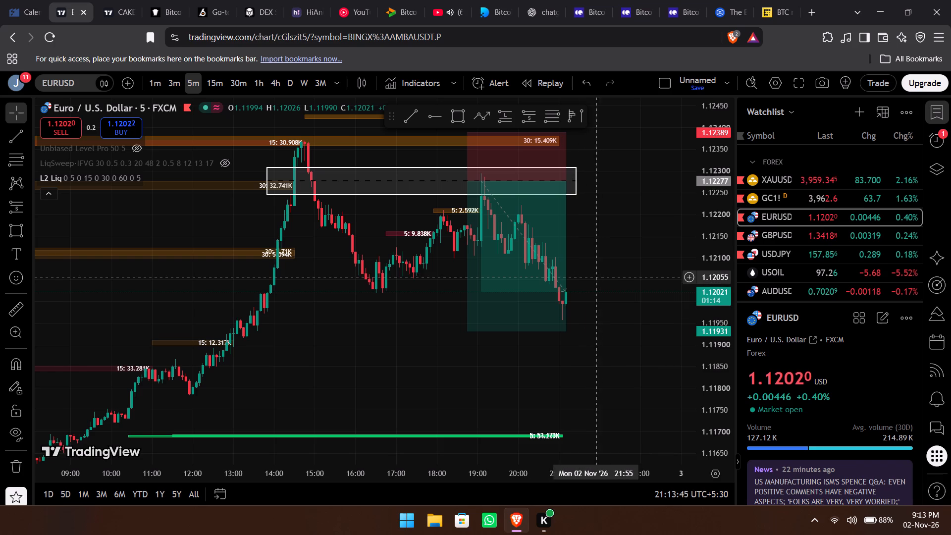
# Lower the short position's target to the green liquidity level at about 1.11689 and extend the position's end to 22:05.
pyautogui.moveTo(583, 275); pyautogui.dragTo(618, 230)
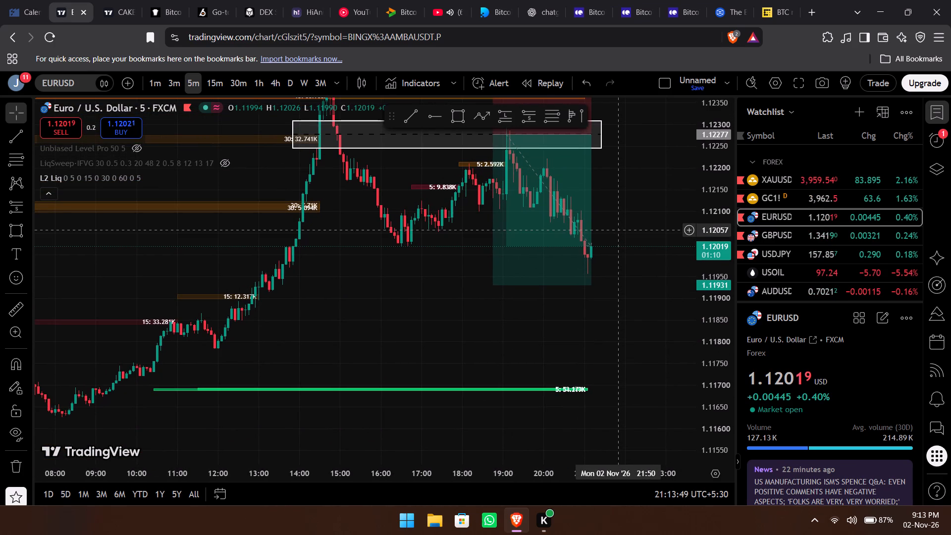
pyautogui.moveTo(494, 284); pyautogui.dragTo(506, 382)
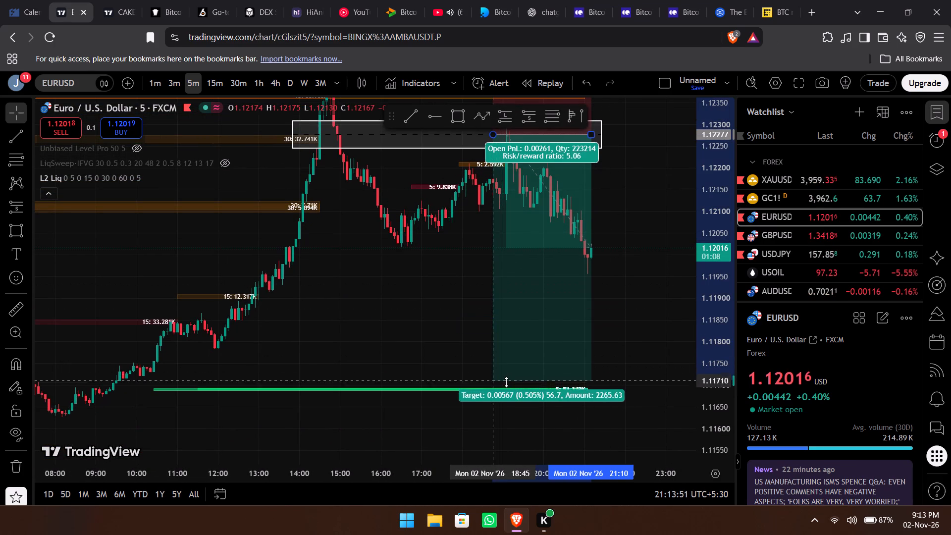
pyautogui.moveTo(506, 382); pyautogui.dragTo(504, 389)
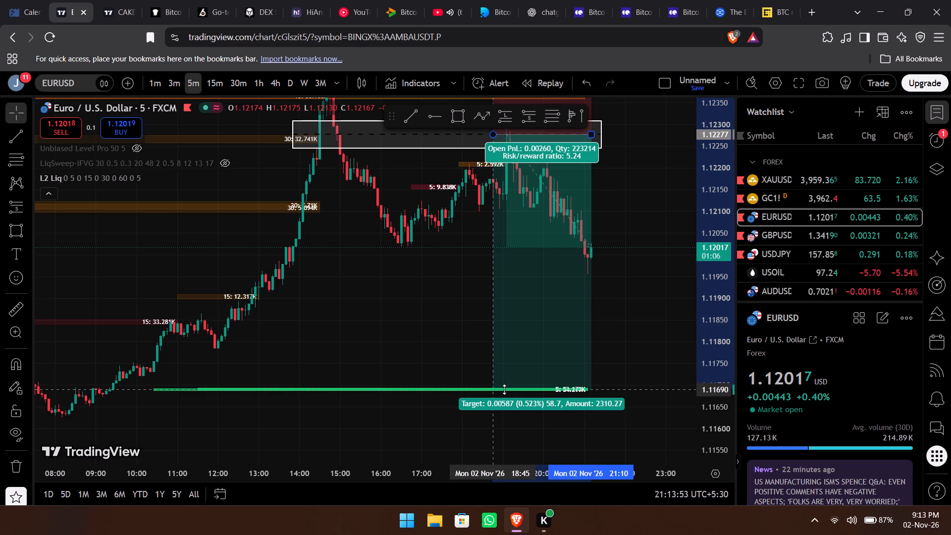
pyautogui.moveTo(504, 389); pyautogui.dragTo(504, 390)
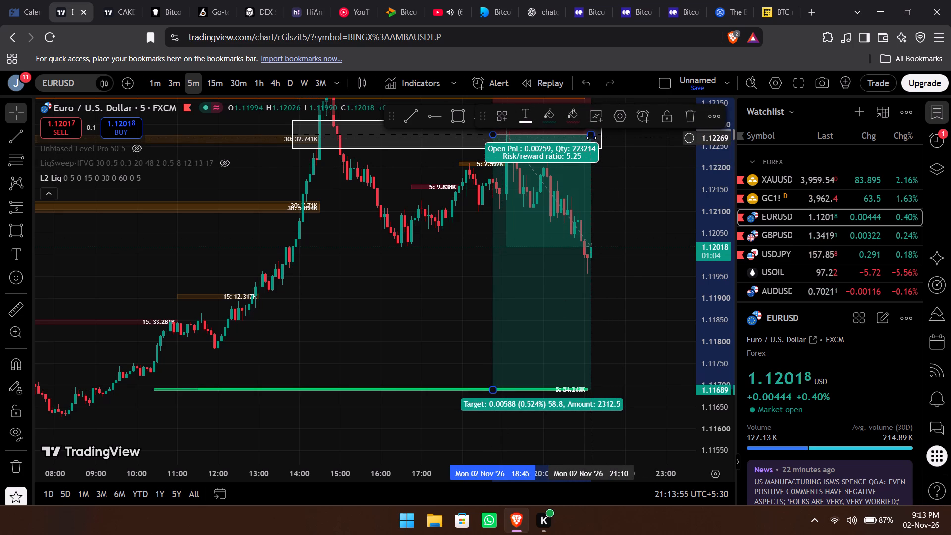
pyautogui.moveTo(591, 137); pyautogui.dragTo(630, 136)
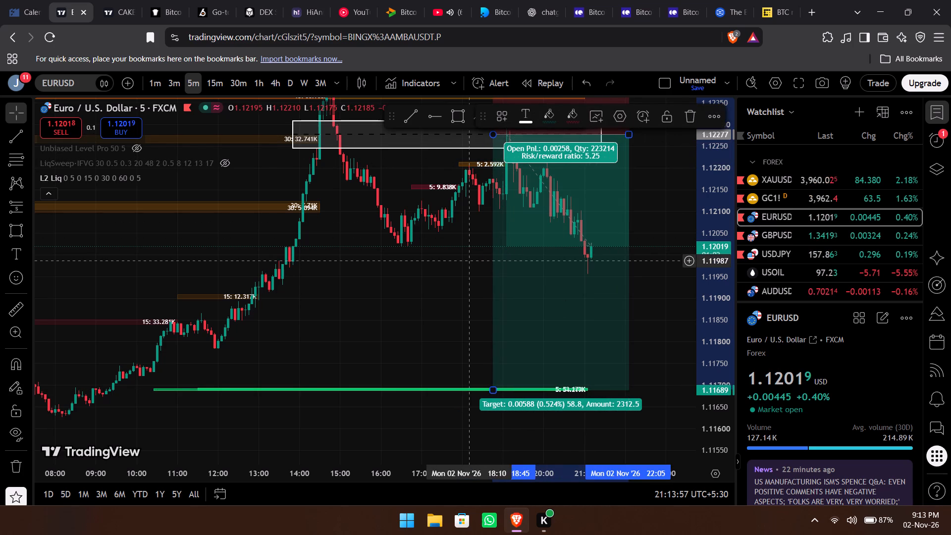
# Examine the EURUSD short setup against the surrounding liquidity levels and zones on the 5-minute and 4-hour timeframes.
pyautogui.moveTo(469, 261); pyautogui.dragTo(344, 315)
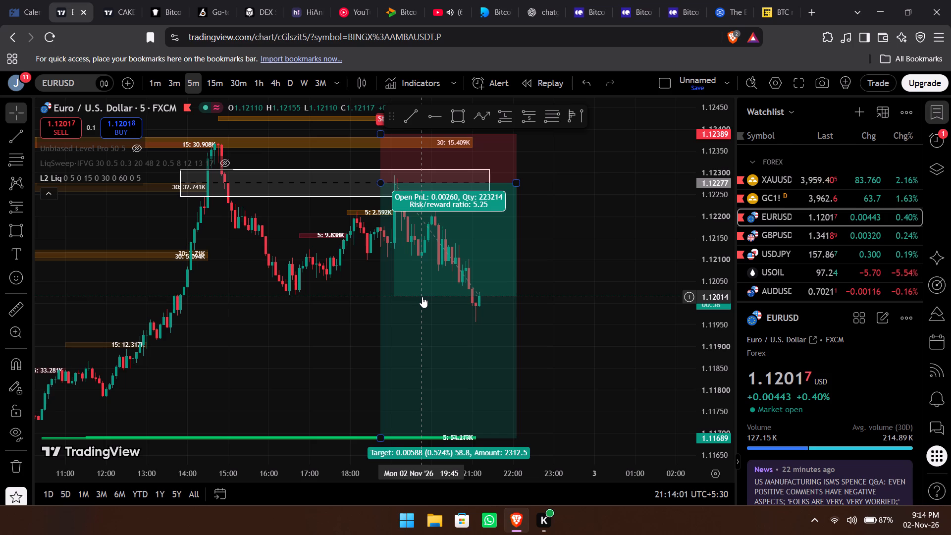
pyautogui.moveTo(602, 319); pyautogui.dragTo(619, 299)
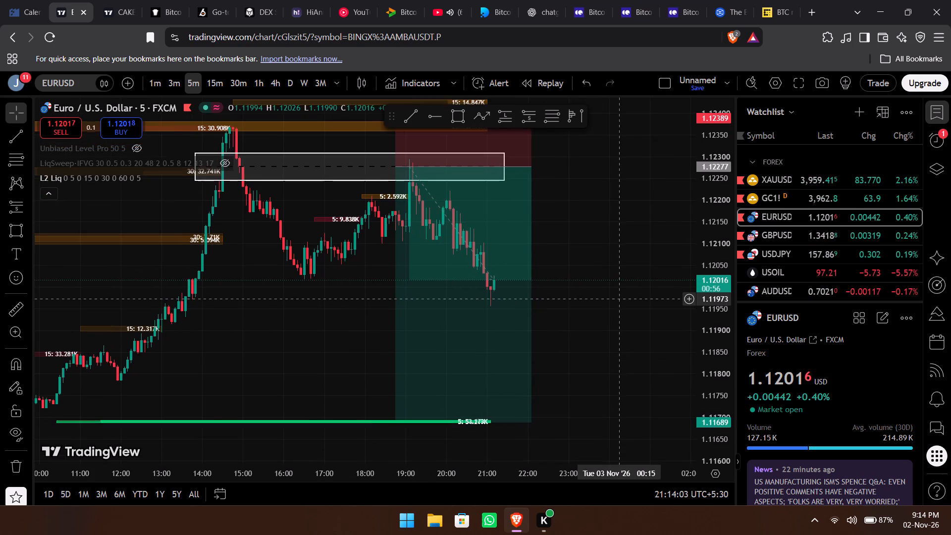
pyautogui.moveTo(619, 299); pyautogui.dragTo(643, 260)
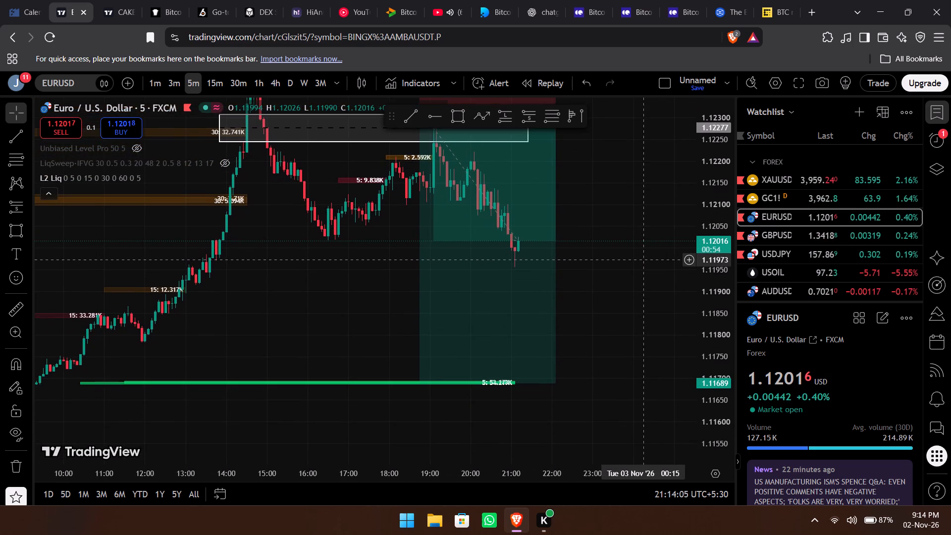
pyautogui.moveTo(643, 260); pyautogui.dragTo(674, 74)
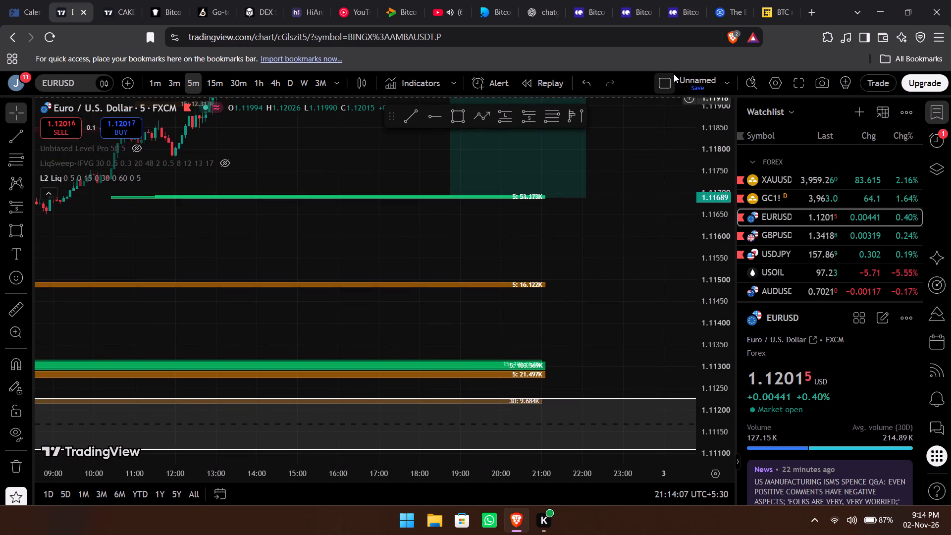
pyautogui.moveTo(674, 74); pyautogui.dragTo(628, 290)
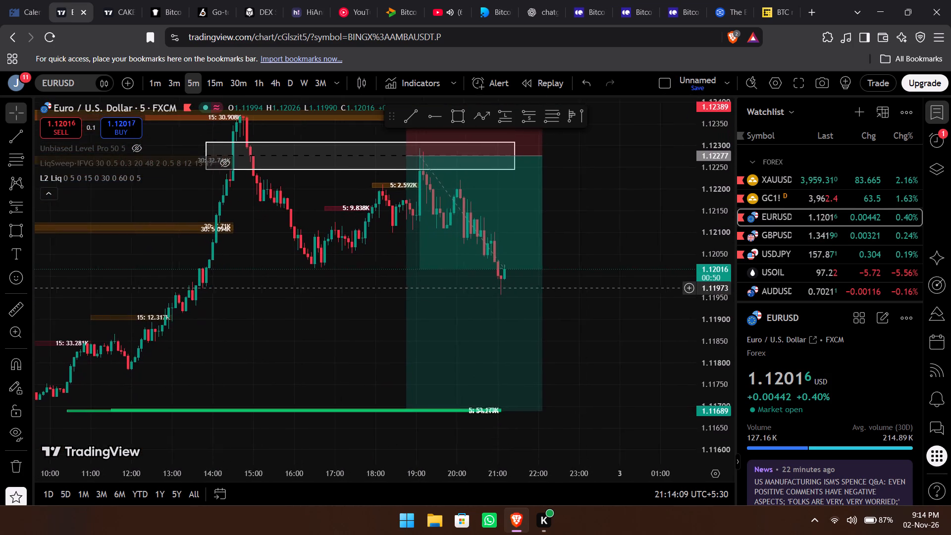
pyautogui.moveTo(628, 290); pyautogui.dragTo(639, 358)
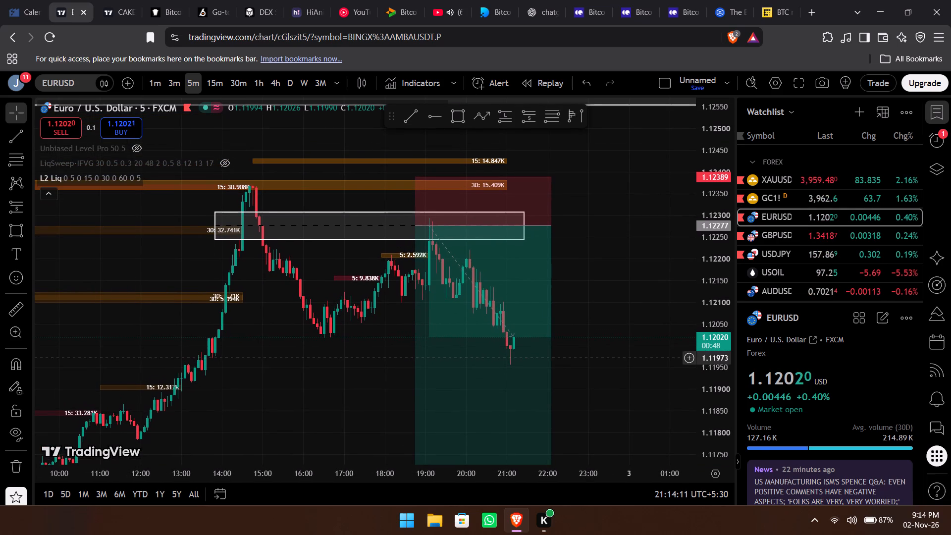
pyautogui.moveTo(639, 358); pyautogui.dragTo(635, 274)
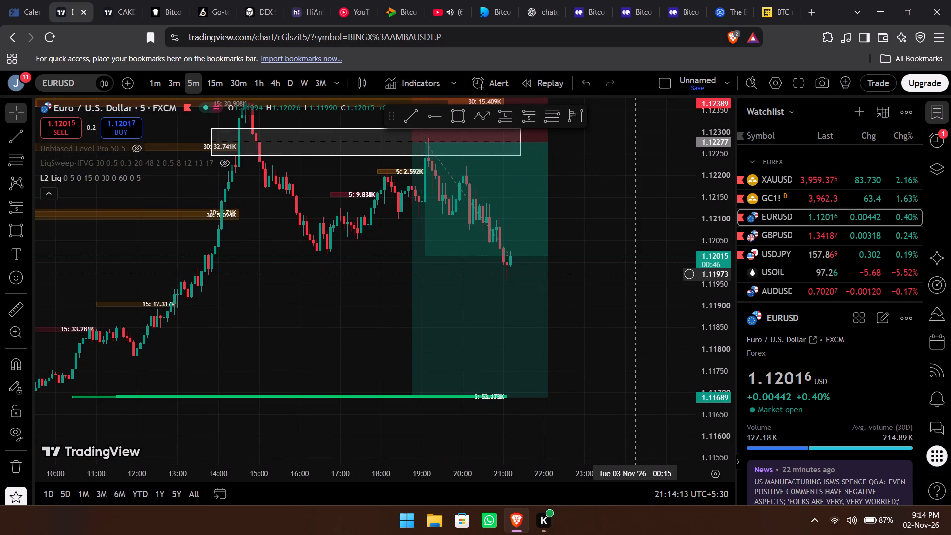
pyautogui.moveTo(635, 274); pyautogui.dragTo(619, 338)
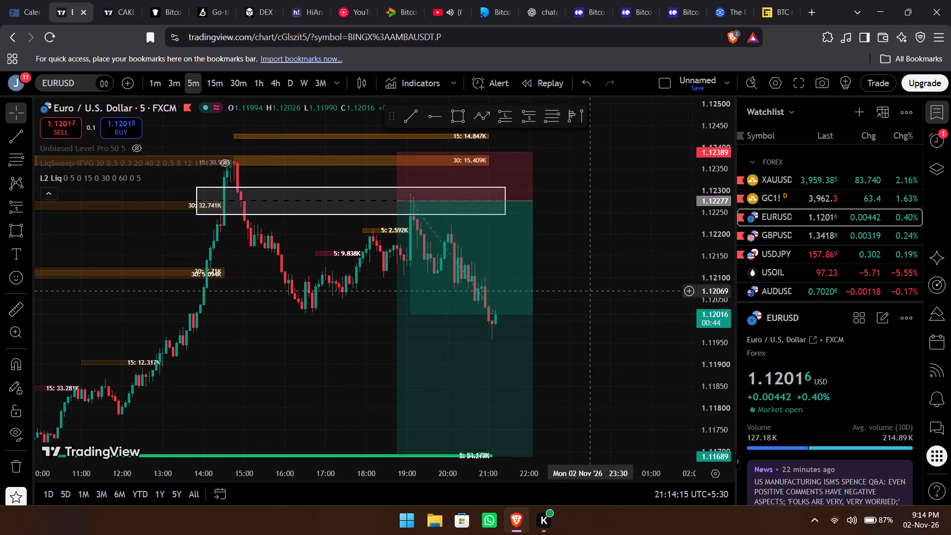
pyautogui.click(277, 88)
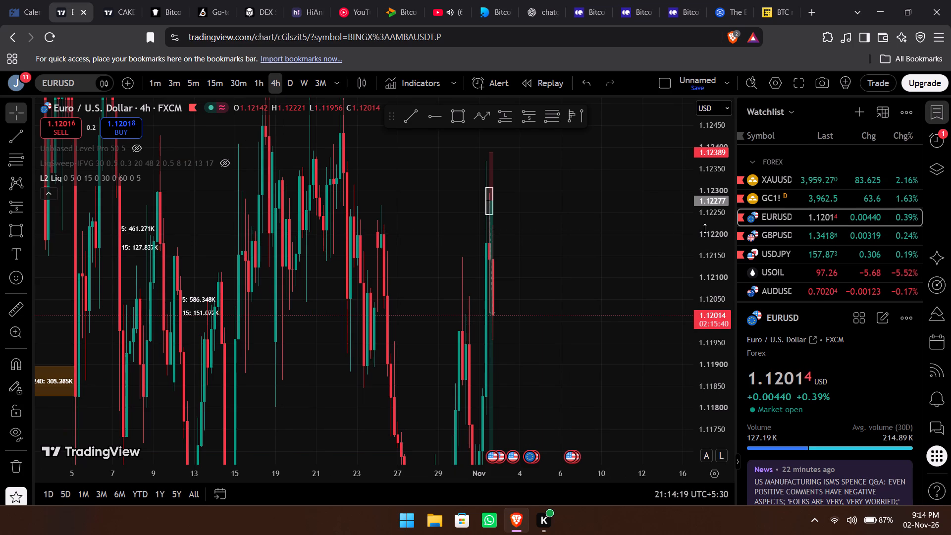
pyautogui.moveTo(705, 228); pyautogui.dragTo(703, 466)
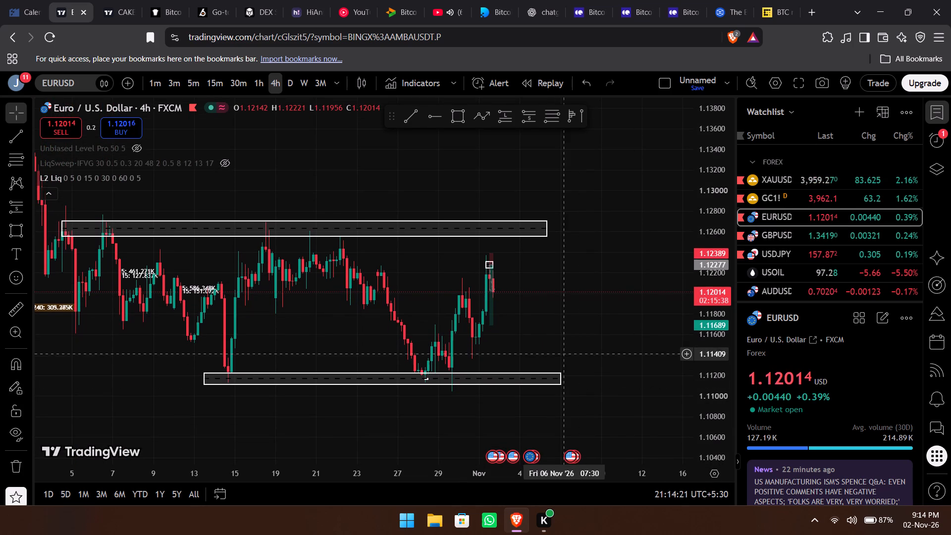
pyautogui.moveTo(560, 353); pyautogui.dragTo(746, 482)
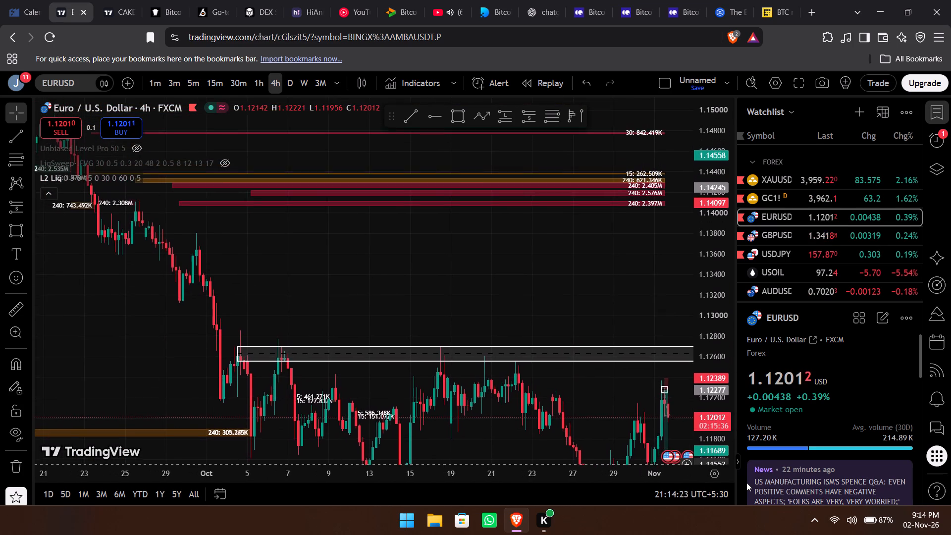
pyautogui.moveTo(746, 482); pyautogui.dragTo(557, 326)
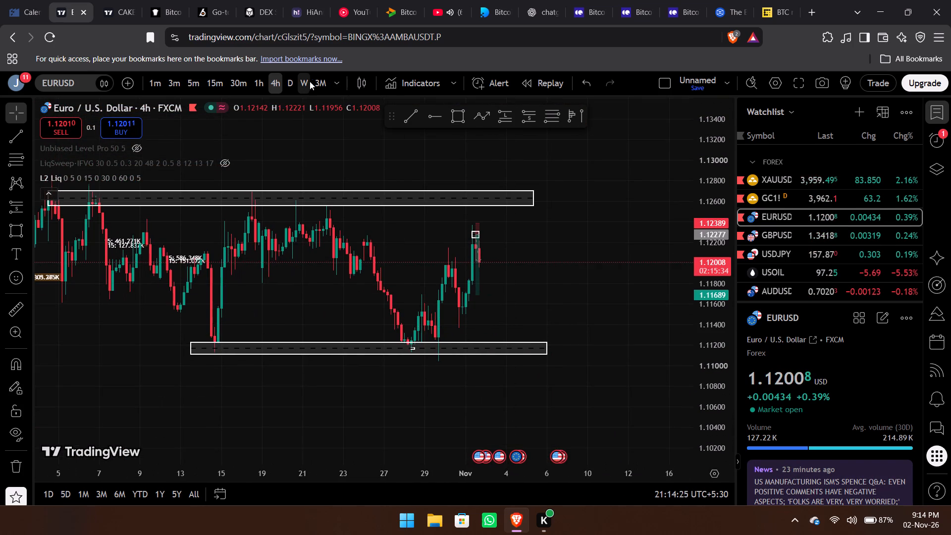
# Examine EURUSD's daily price history from November 2026 back to April 2025, including the marked zones down to the 4h demand area.
pyautogui.click(292, 84)
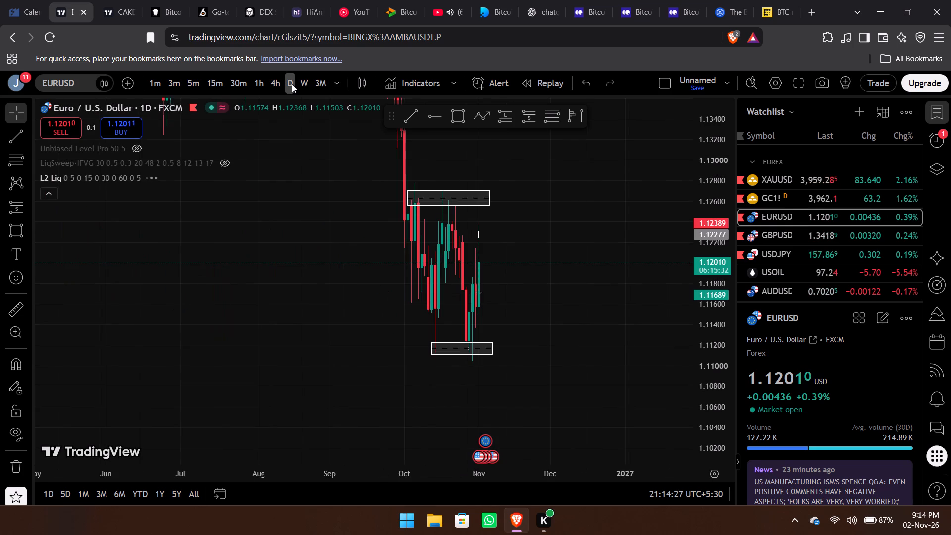
pyautogui.moveTo(711, 198); pyautogui.dragTo(709, 361)
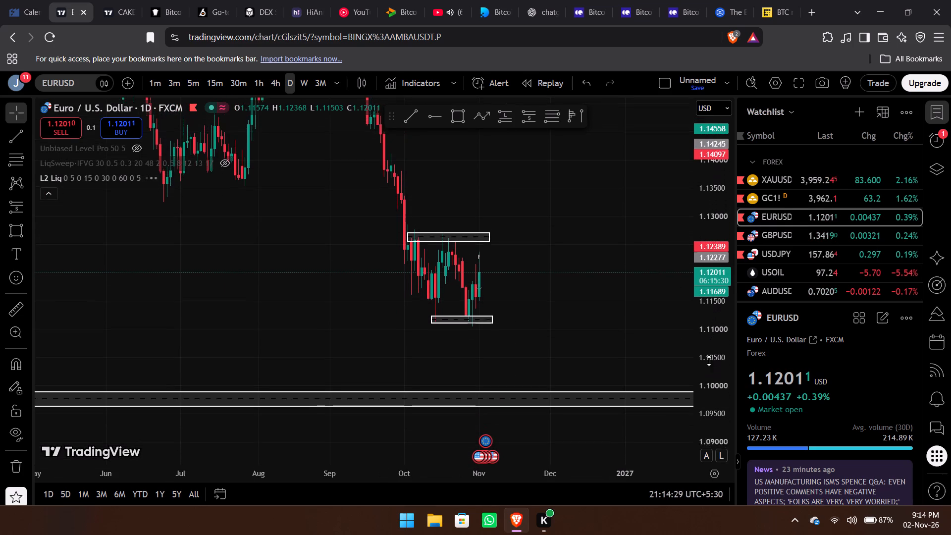
pyautogui.moveTo(709, 361); pyautogui.dragTo(708, 372)
pyautogui.moveTo(589, 232); pyautogui.dragTo(687, 427)
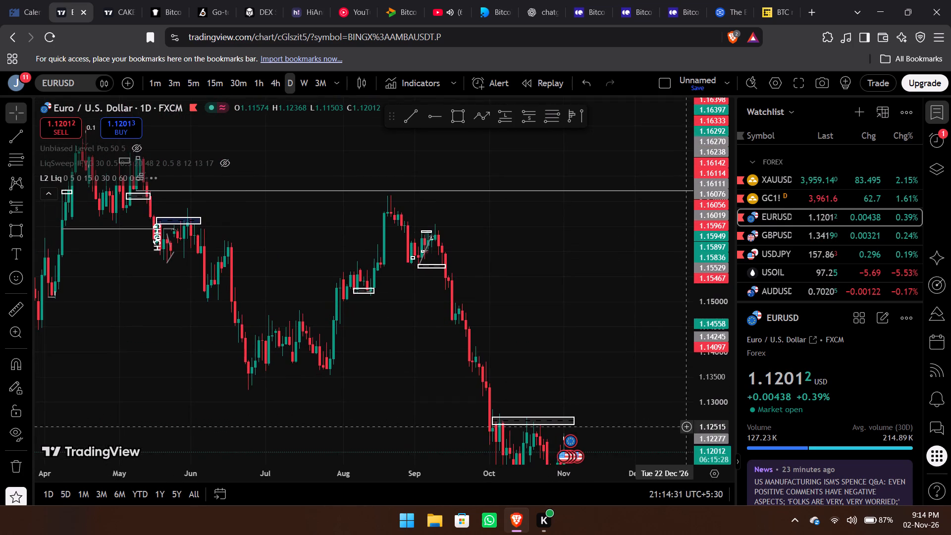
pyautogui.moveTo(687, 427); pyautogui.dragTo(723, 413)
pyautogui.hscroll(5, 381, 289)
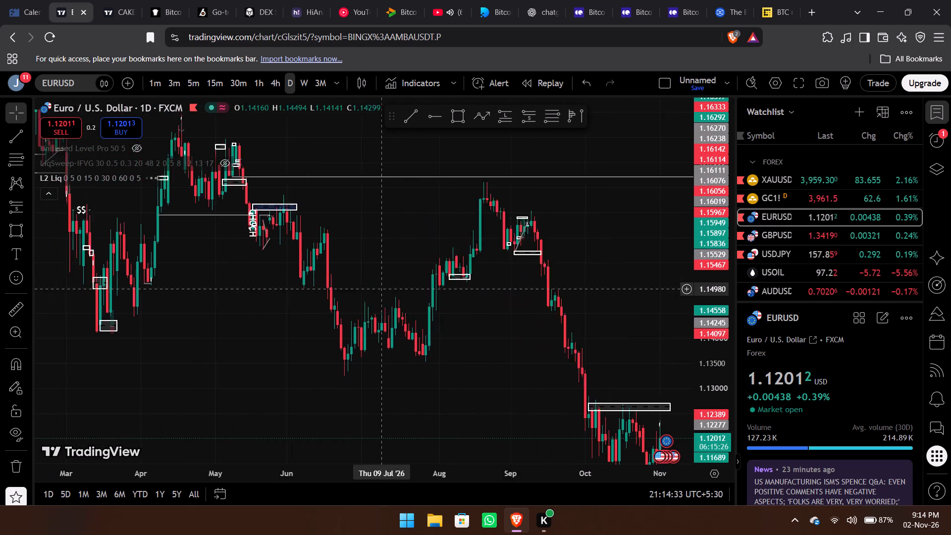
pyautogui.hscroll(1, 381, 289)
pyautogui.moveTo(320, 177); pyautogui.dragTo(390, 262)
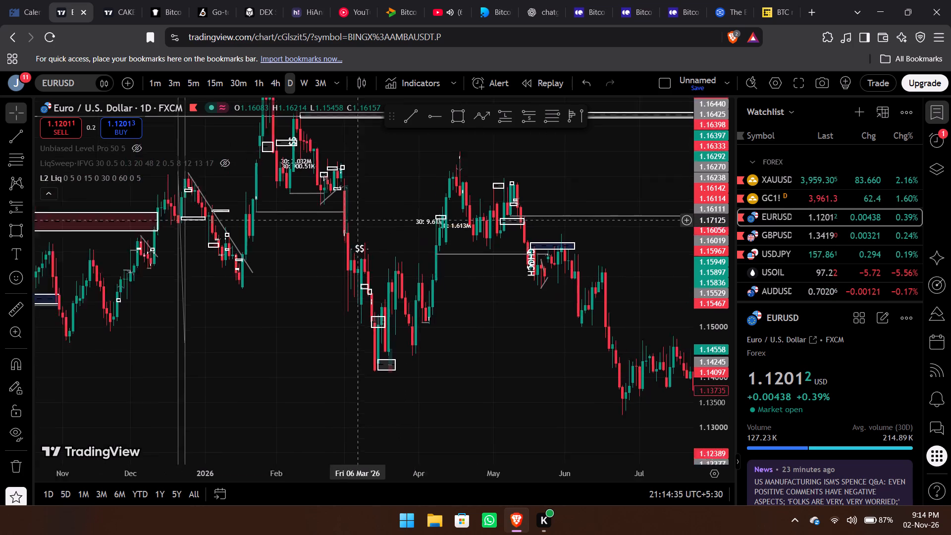
pyautogui.moveTo(390, 262); pyautogui.dragTo(608, 289)
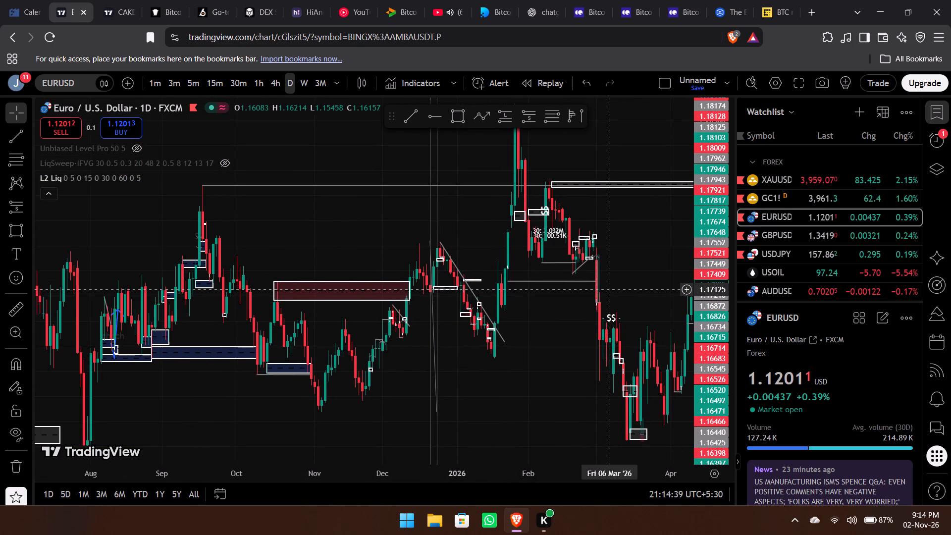
pyautogui.moveTo(572, 359); pyautogui.dragTo(546, 451)
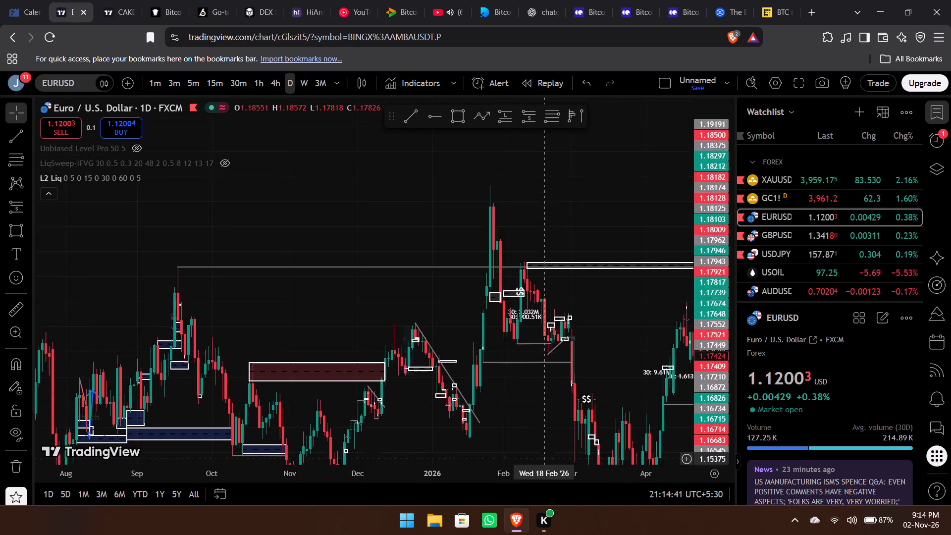
pyautogui.moveTo(546, 451); pyautogui.dragTo(552, 336)
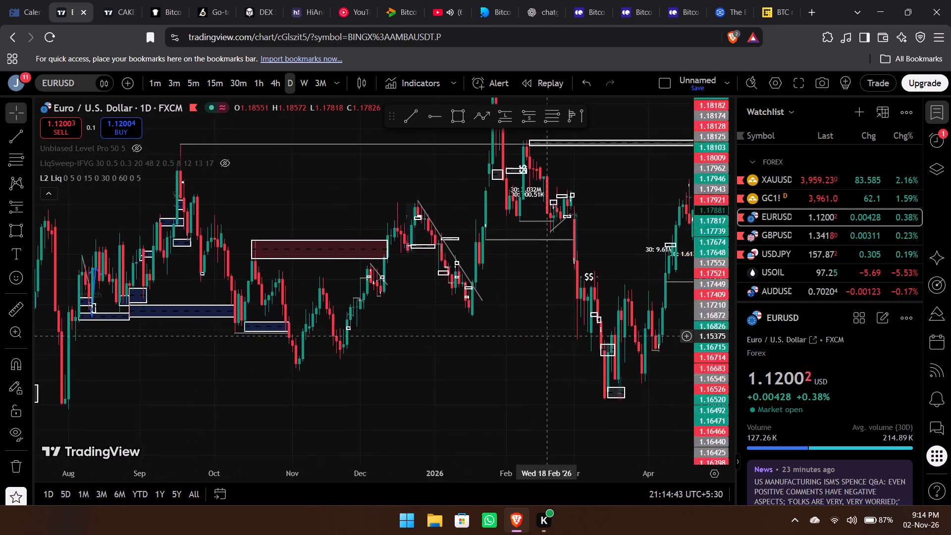
pyautogui.moveTo(552, 336); pyautogui.dragTo(700, 268)
pyautogui.moveTo(398, 340); pyautogui.dragTo(552, 342)
pyautogui.moveTo(324, 330); pyautogui.dragTo(368, 330)
pyautogui.moveTo(464, 368); pyautogui.dragTo(564, 307)
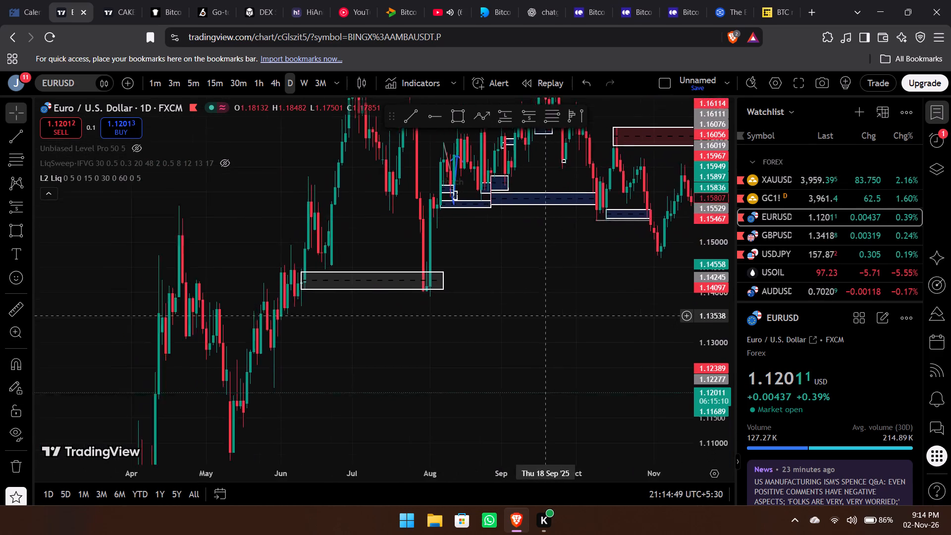
pyautogui.moveTo(564, 307); pyautogui.dragTo(628, 247)
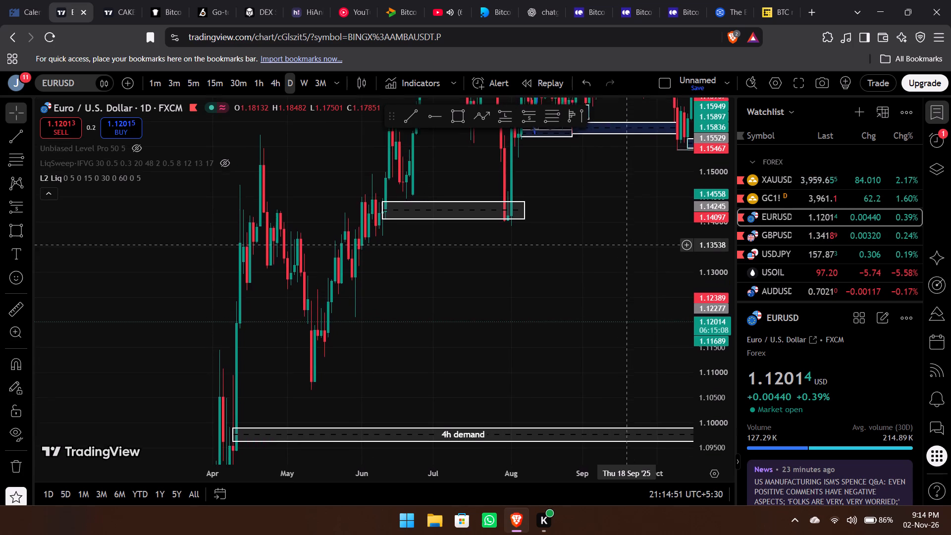
pyautogui.moveTo(628, 247); pyautogui.dragTo(628, 257)
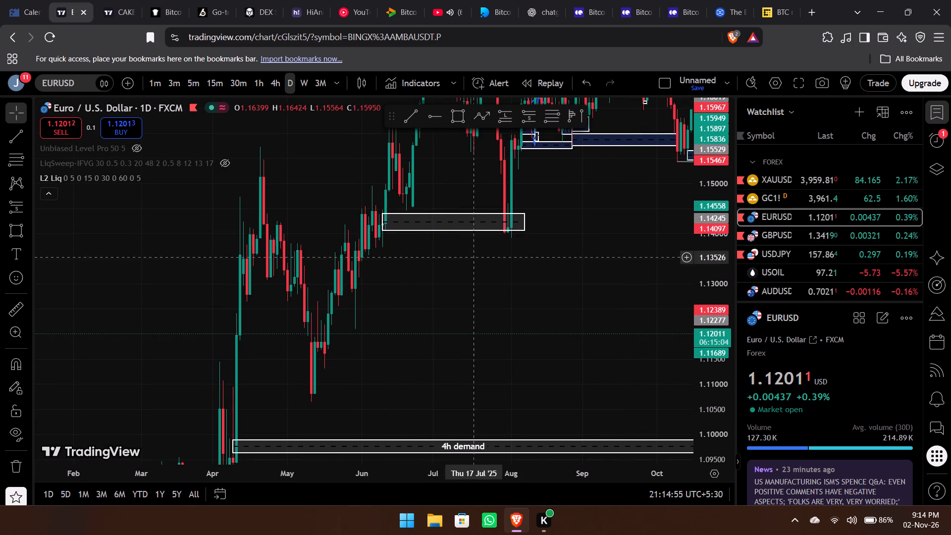
# Examine EURUSD's daily price history from late 2025 back to mid-2024, around the 4h demand zone and the 4h fairvalue gap.
pyautogui.moveTo(617, 265); pyautogui.dragTo(427, 277)
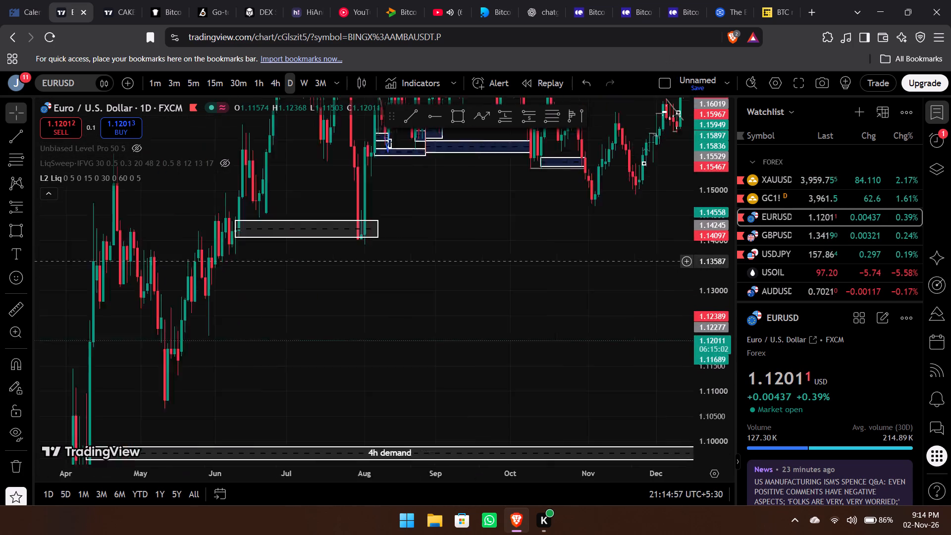
pyautogui.moveTo(427, 277); pyautogui.dragTo(847, 0)
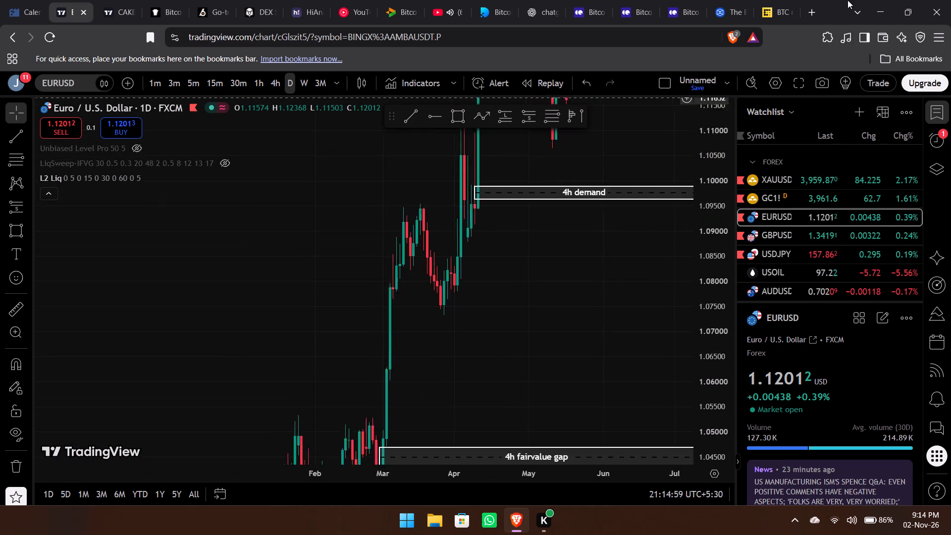
pyautogui.moveTo(847, 0); pyautogui.dragTo(823, 0)
pyautogui.moveTo(592, 372); pyautogui.dragTo(631, 260)
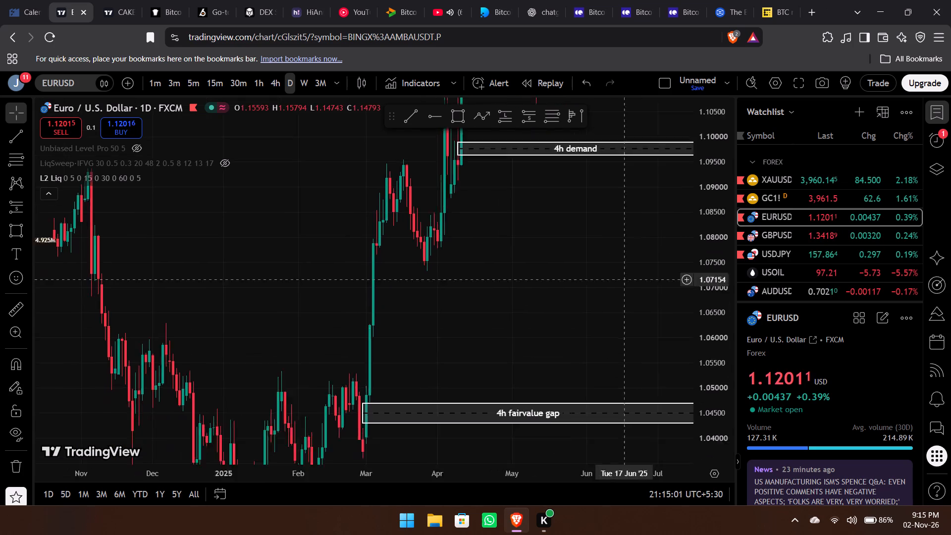
pyautogui.moveTo(631, 260); pyautogui.dragTo(380, 429)
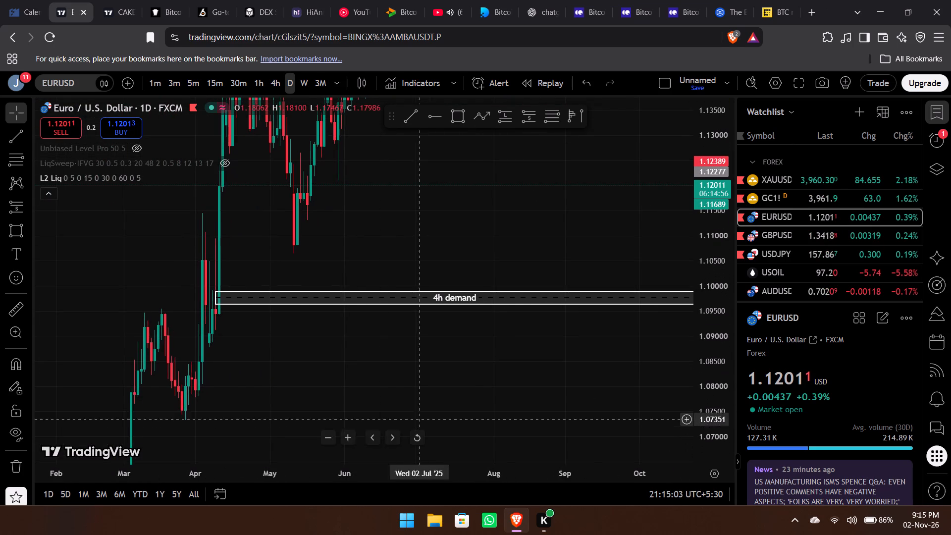
pyautogui.moveTo(566, 395); pyautogui.dragTo(238, 315)
pyautogui.hscroll(-4, 238, 315)
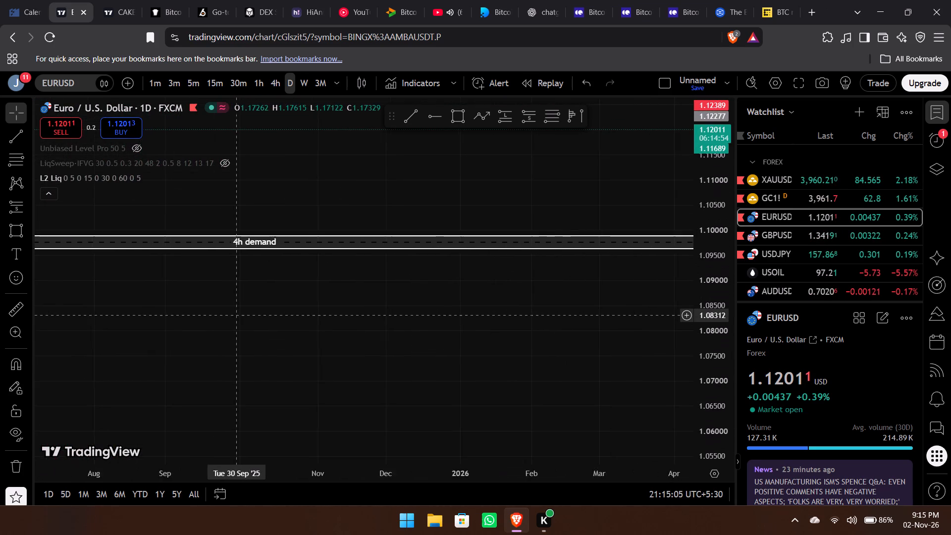
pyautogui.hscroll(-6, 238, 315)
pyautogui.hscroll(11, 238, 315)
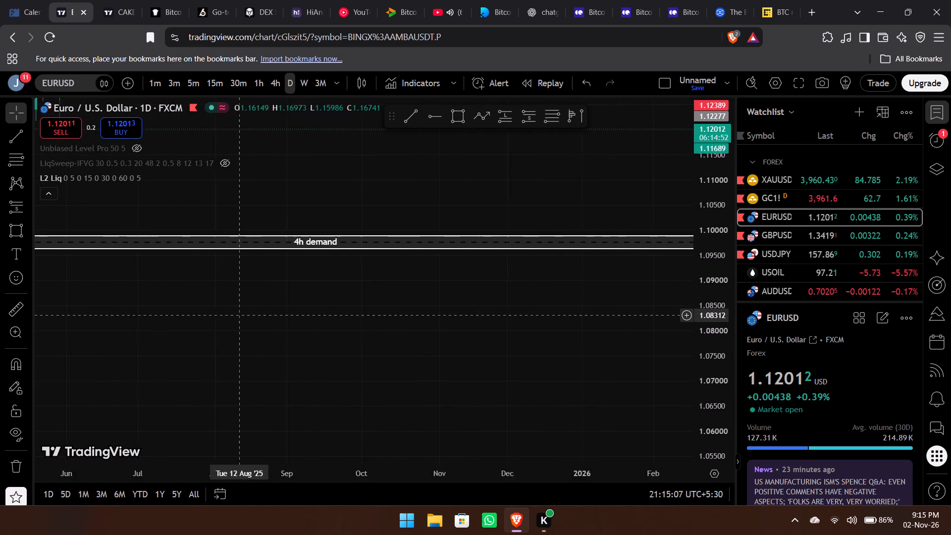
pyautogui.hscroll(3, 238, 315)
pyautogui.hscroll(-7, 238, 315)
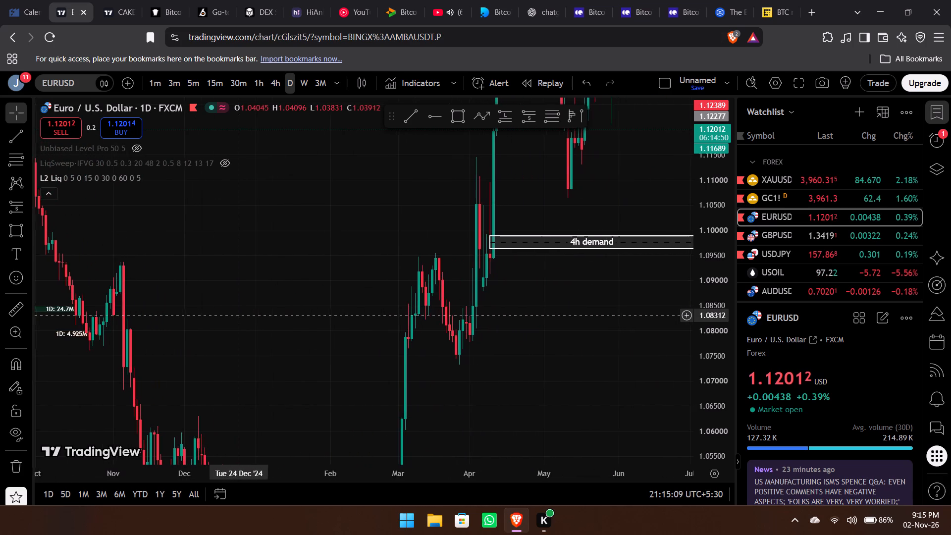
pyautogui.hscroll(-4, 238, 315)
pyautogui.hscroll(7, 238, 315)
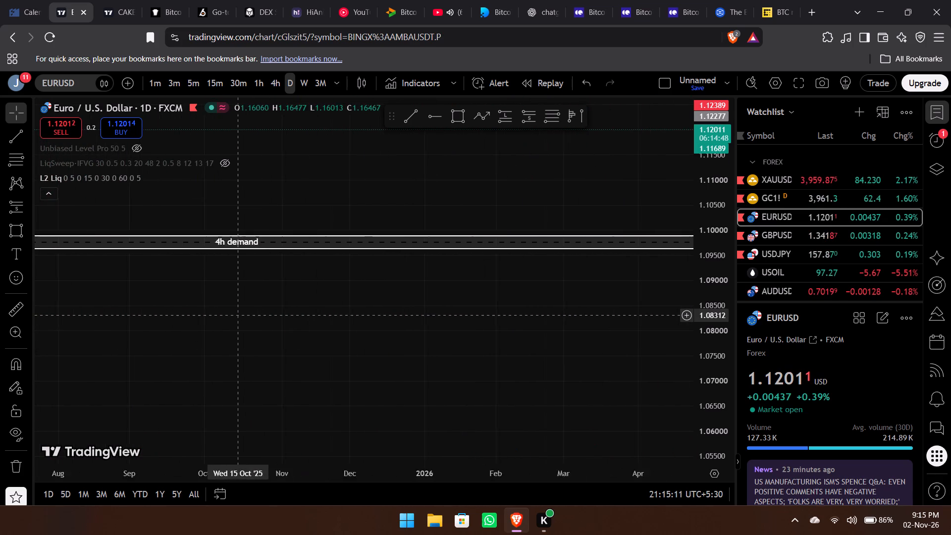
pyautogui.hscroll(5, 238, 315)
pyautogui.hscroll(-1, 238, 315)
pyautogui.hscroll(3, 238, 315)
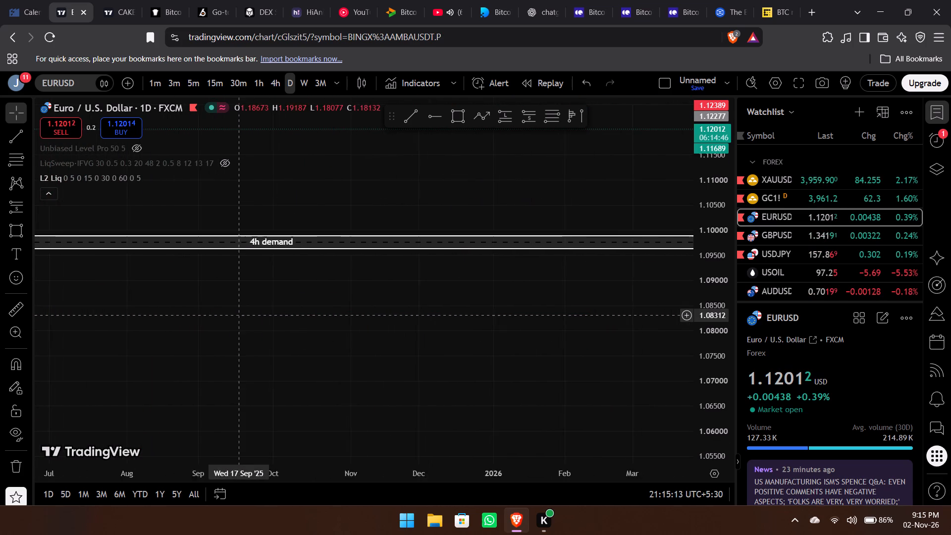
pyautogui.hscroll(6, 238, 315)
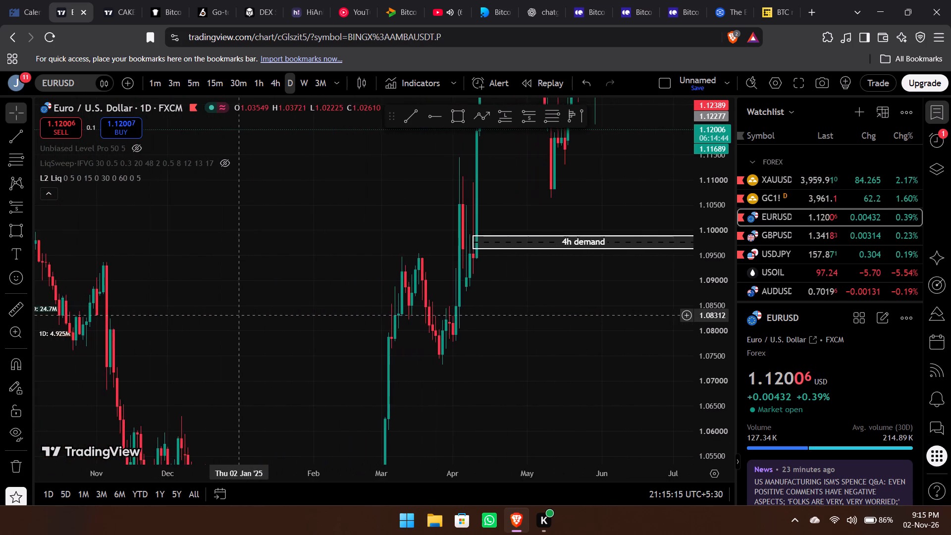
pyautogui.hscroll(7, 238, 315)
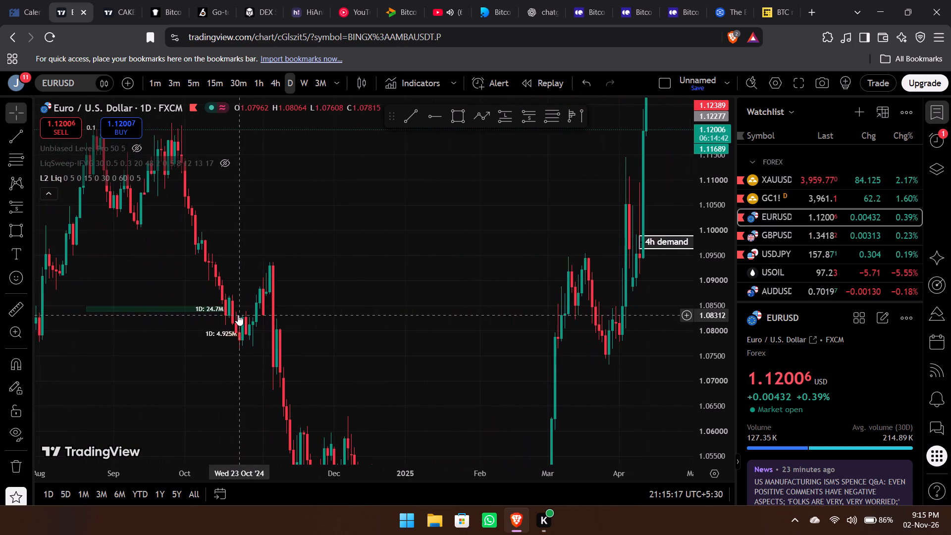
pyautogui.hscroll(3, 238, 315)
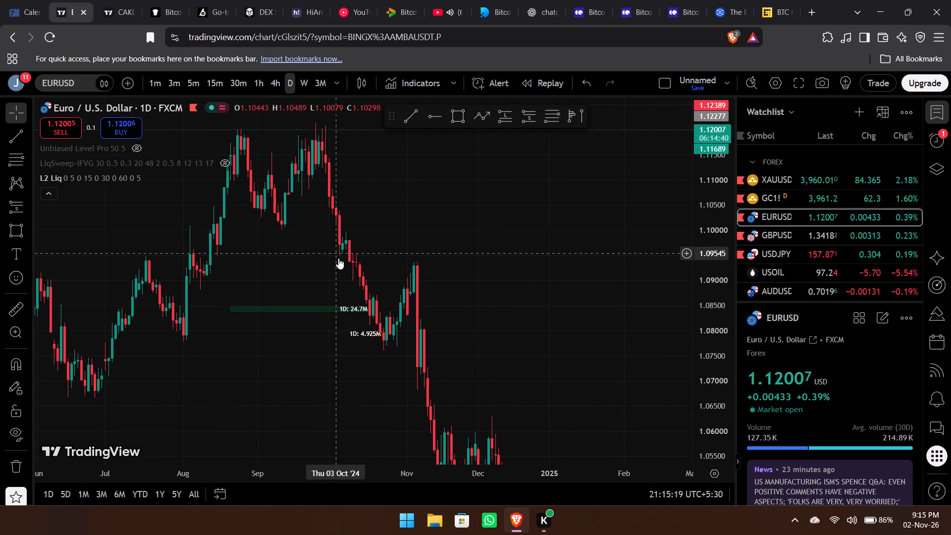
pyautogui.hscroll(-2, 365, 267)
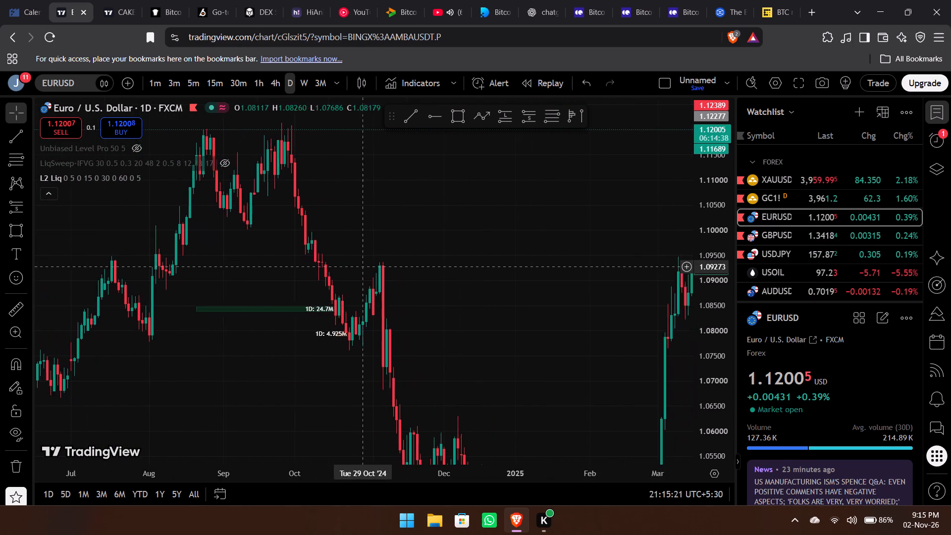
pyautogui.hscroll(-4, 365, 267)
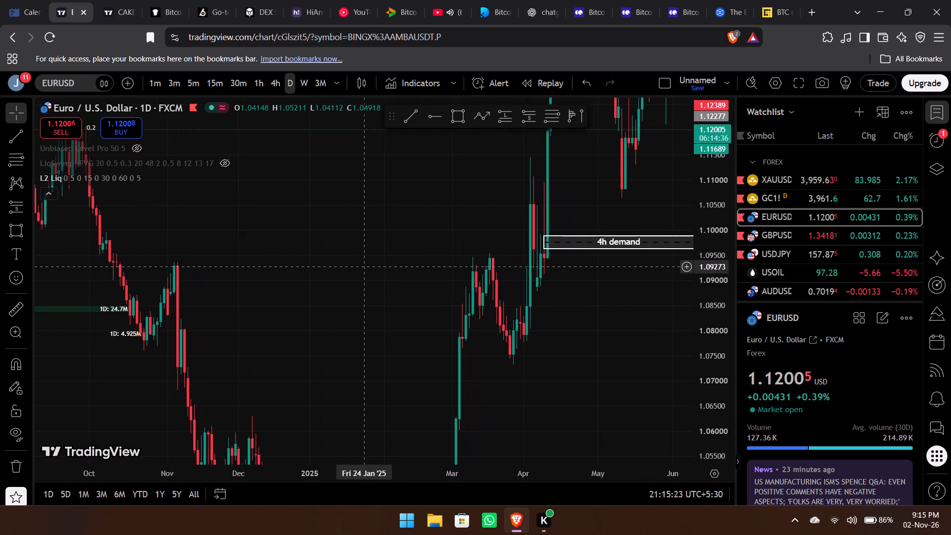
pyautogui.hscroll(-1, 365, 267)
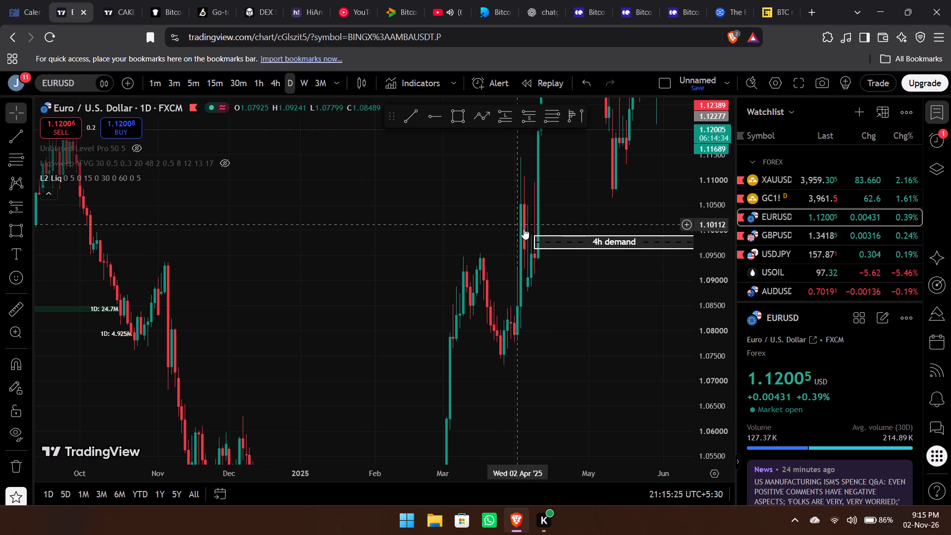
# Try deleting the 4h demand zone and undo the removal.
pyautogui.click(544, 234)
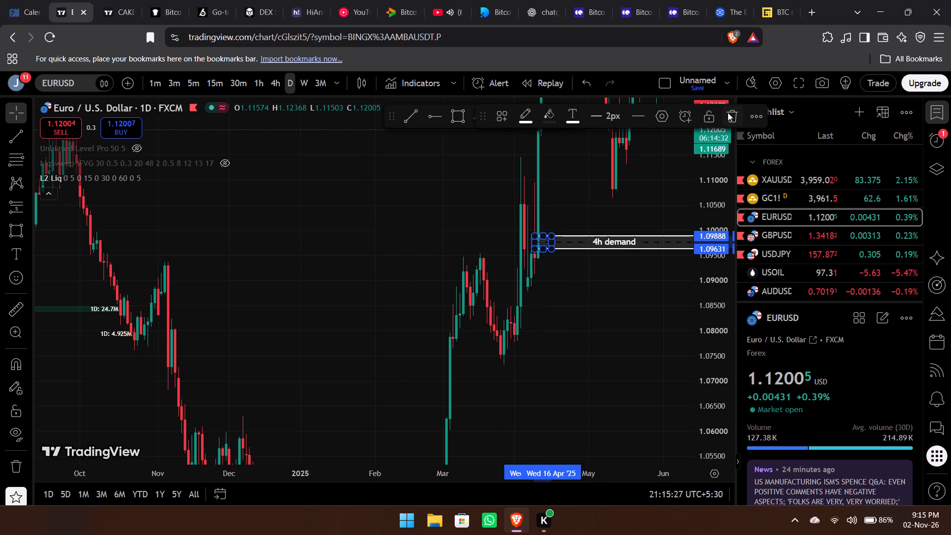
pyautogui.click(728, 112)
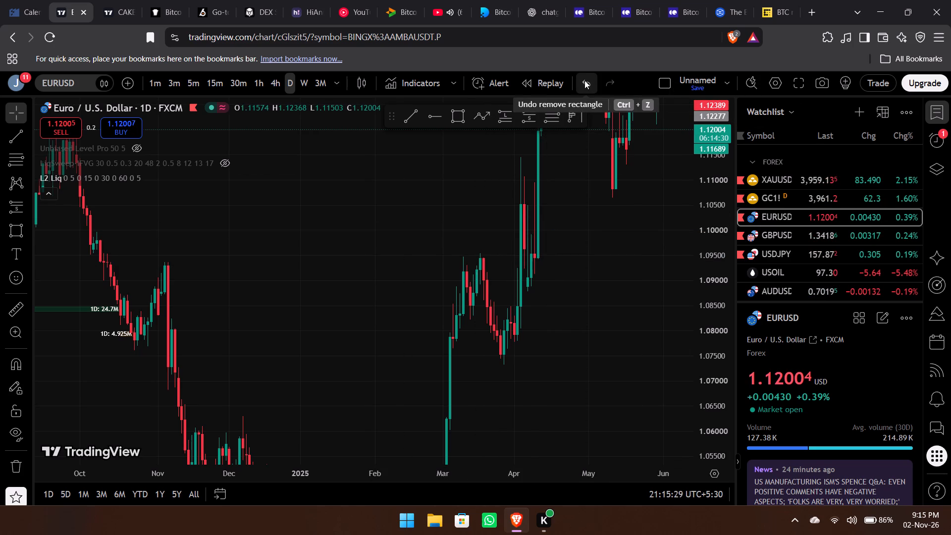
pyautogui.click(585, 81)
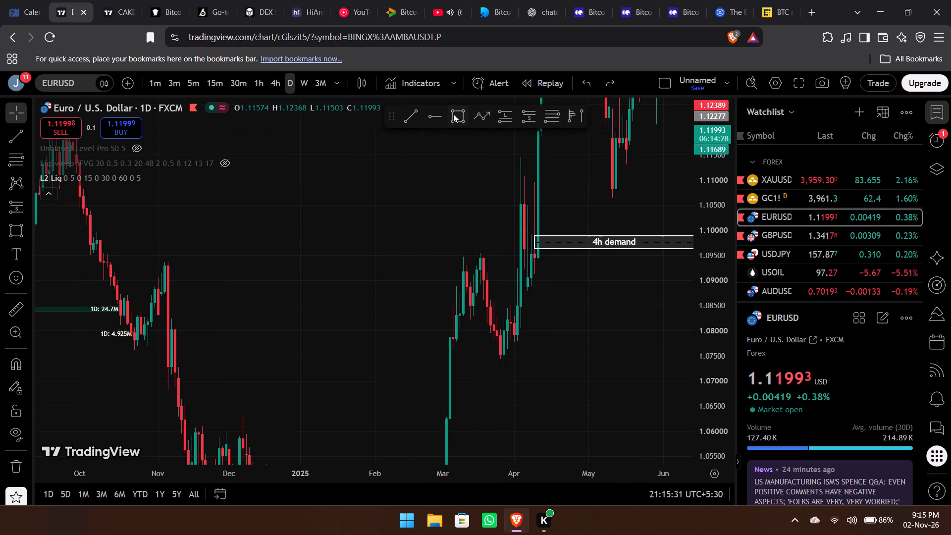
# Draw a rectangle zone below the 4h demand area from 29 Oct '24 to 6 May '25, between about 1.09187 and 1.09532.
pyautogui.click(453, 114)
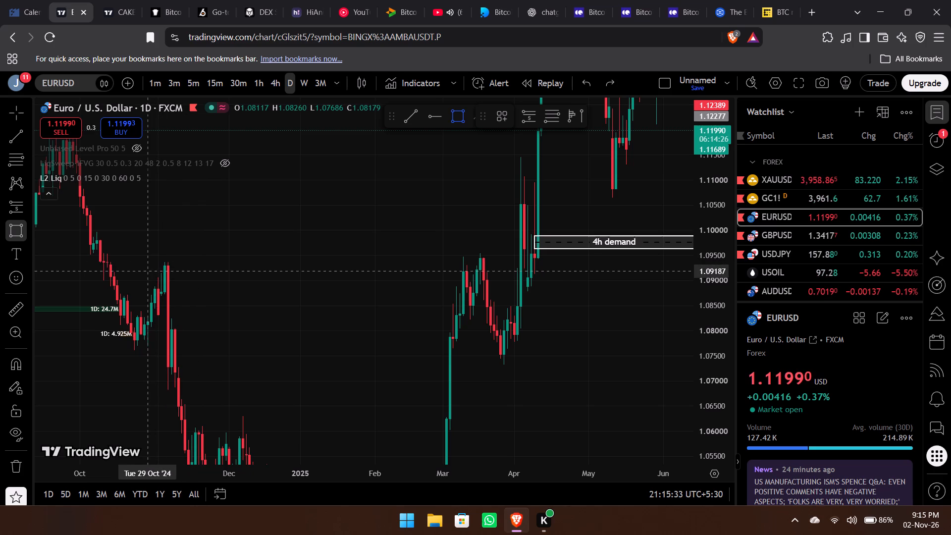
pyautogui.moveTo(148, 271); pyautogui.dragTo(540, 261)
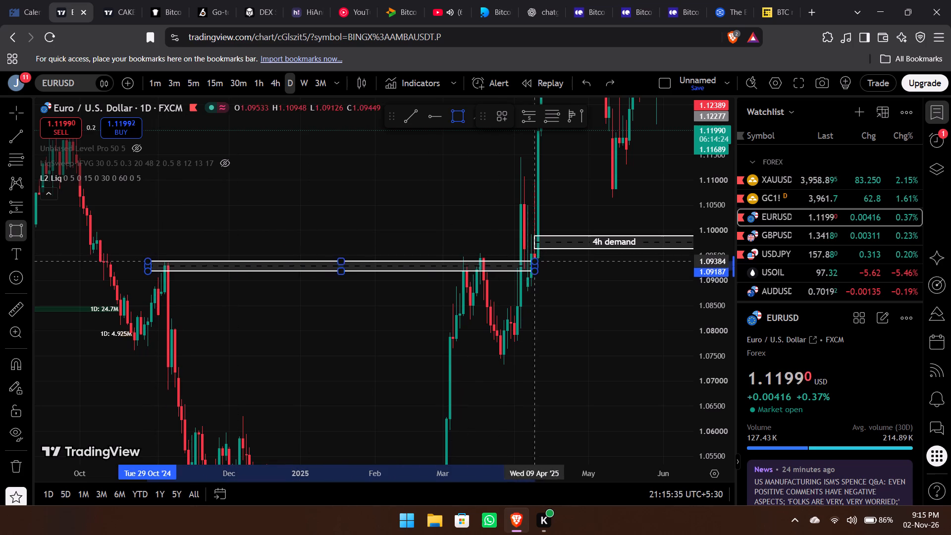
pyautogui.moveTo(540, 261); pyautogui.dragTo(600, 254)
pyautogui.click(600, 254)
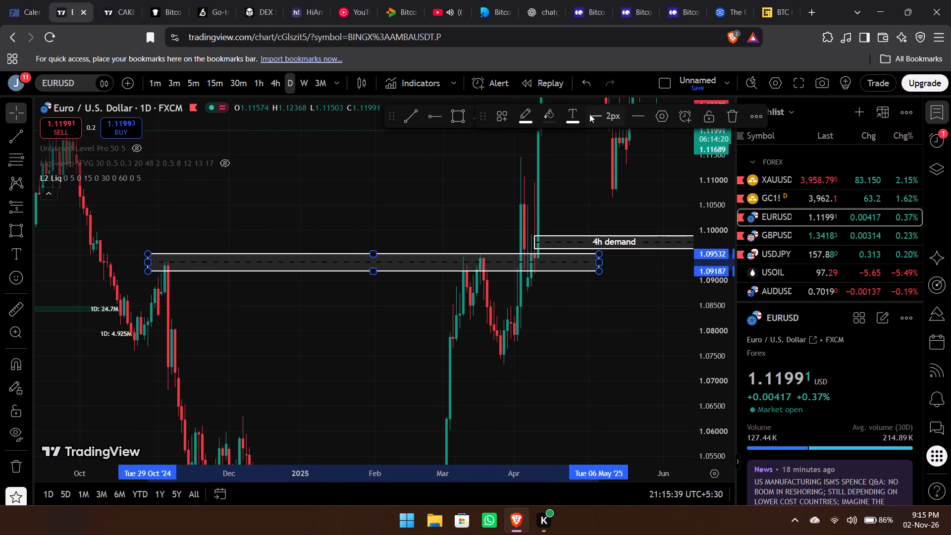
# Set the new rectangle zone's extension to Extend right.
pyautogui.click(658, 110)
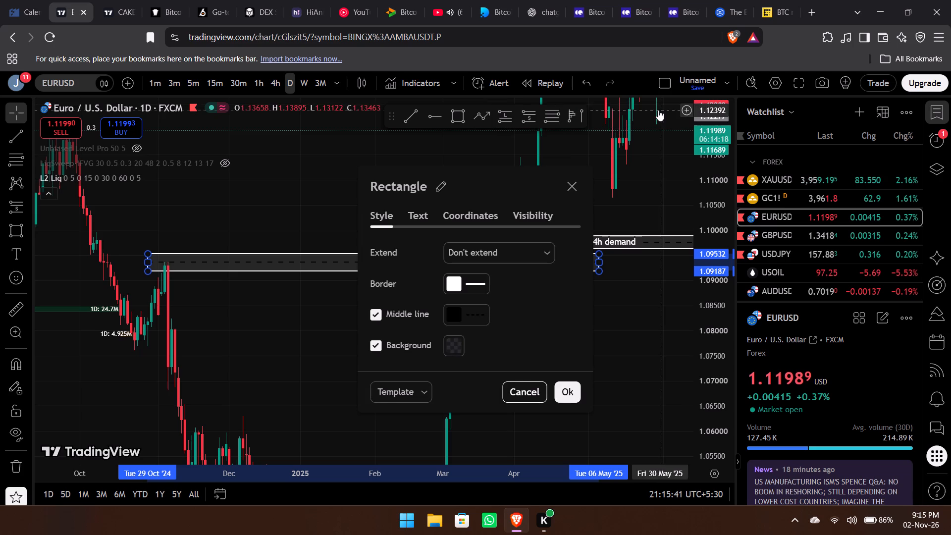
pyautogui.click(468, 248)
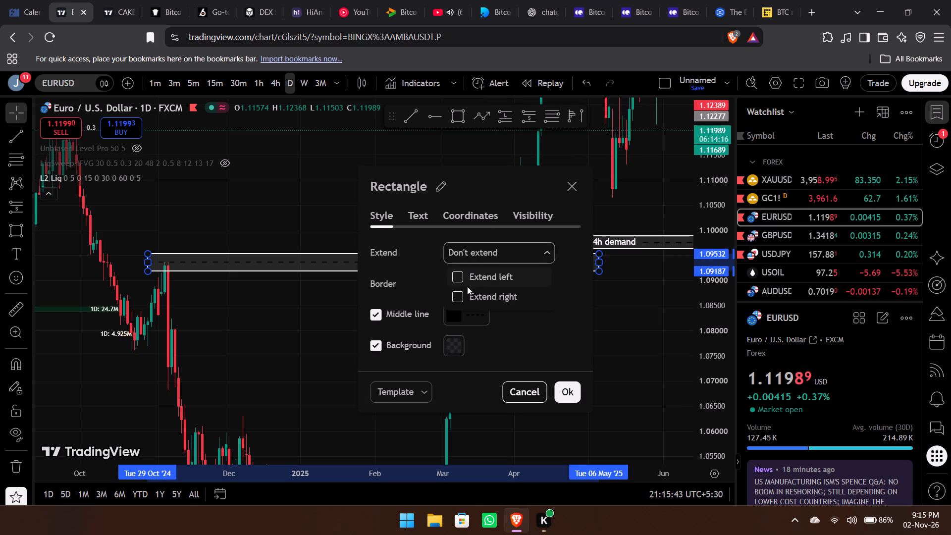
pyautogui.click(458, 297)
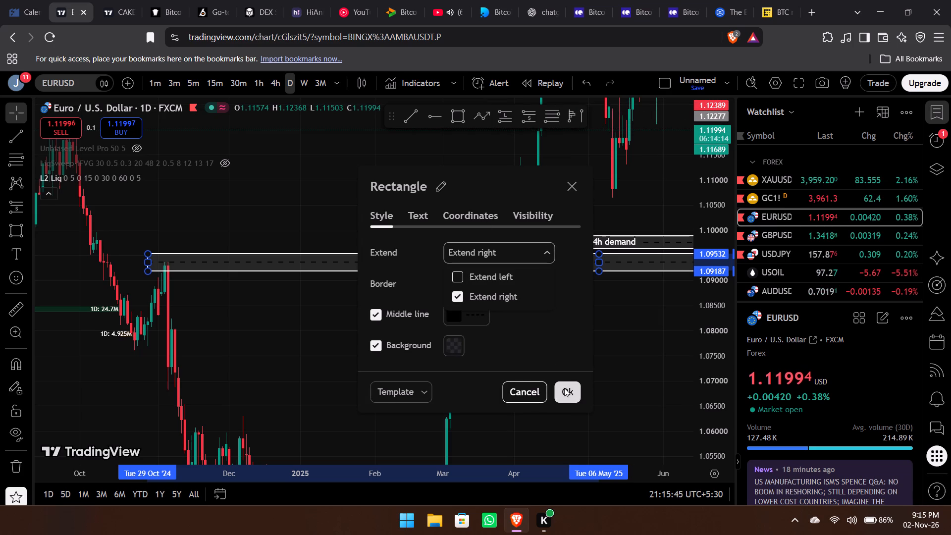
pyautogui.click(564, 388)
# Examine EURUSD's recent daily price action against the new extended zone, the 4h demand area and the marked levels above.
pyautogui.hscroll(-8, 634, 349)
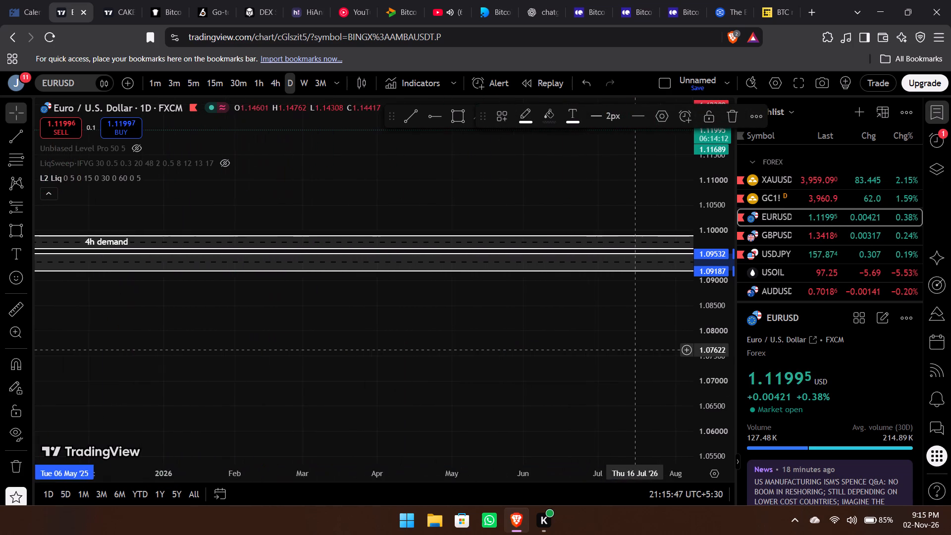
pyautogui.hscroll(-2, 634, 349)
pyautogui.moveTo(433, 189); pyautogui.dragTo(489, 283)
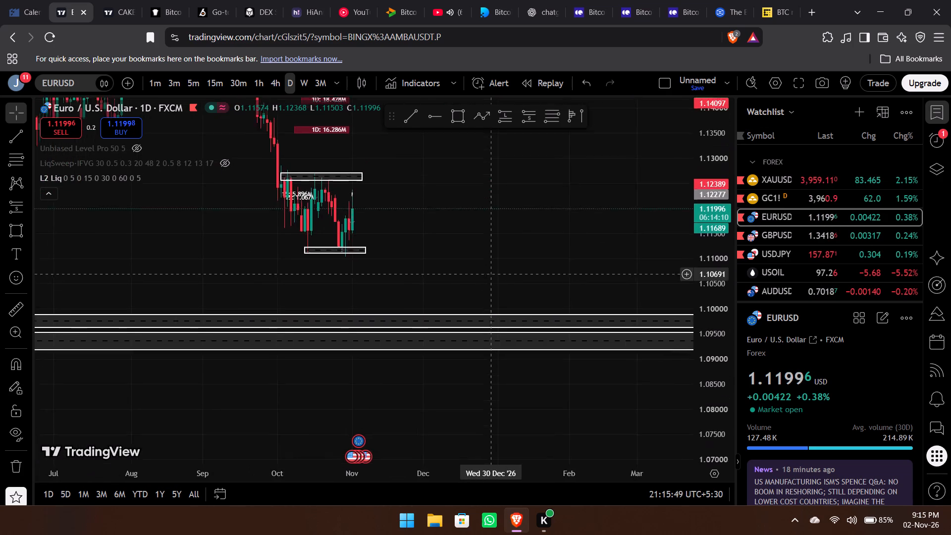
pyautogui.moveTo(489, 283); pyautogui.dragTo(470, 351)
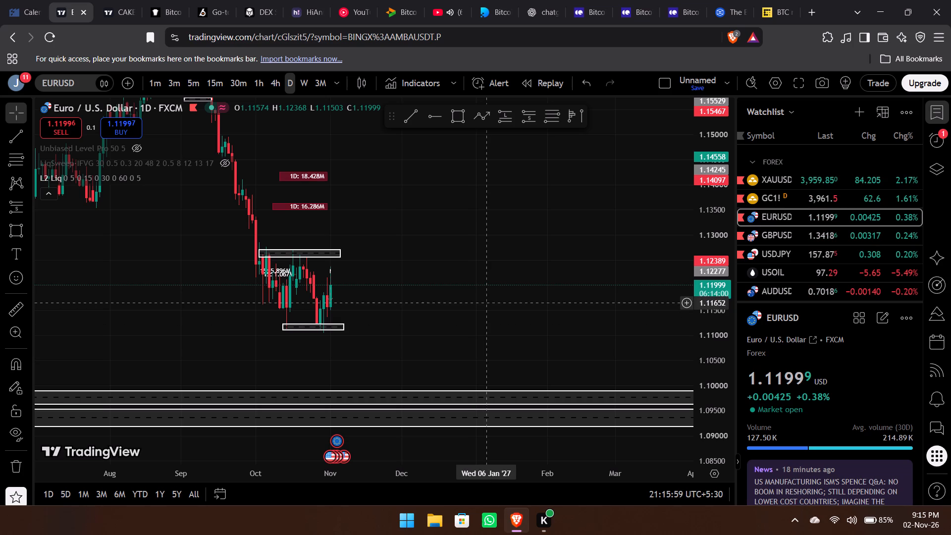
pyautogui.moveTo(486, 303); pyautogui.dragTo(514, 412)
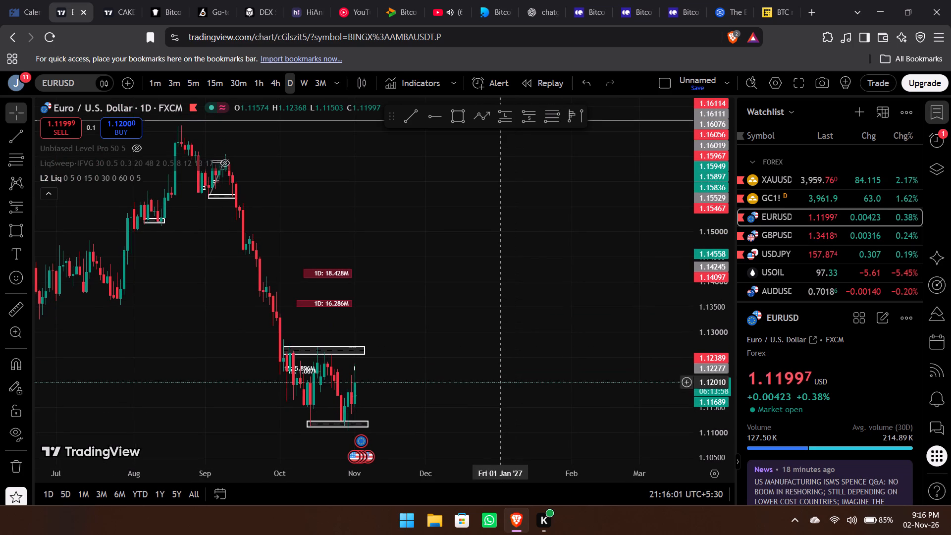
pyautogui.moveTo(458, 319); pyautogui.dragTo(597, 391)
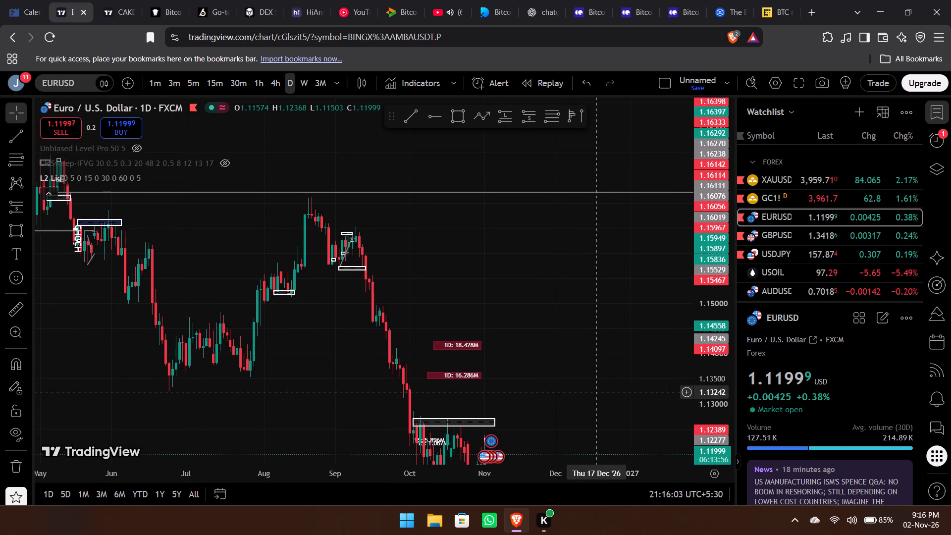
pyautogui.moveTo(597, 391); pyautogui.dragTo(543, 258)
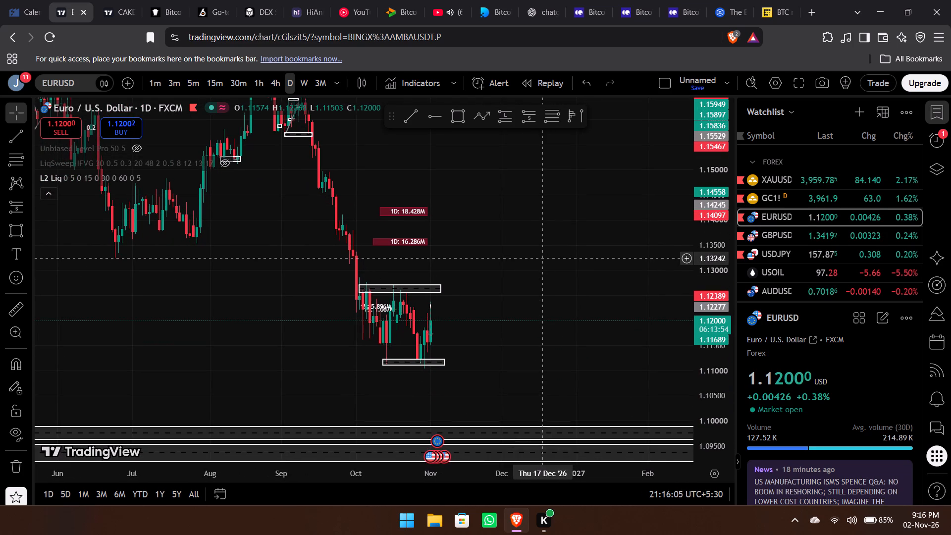
# Switch the chart to GBPUSD and examine its daily price action and marked zones from March to November 2026.
pyautogui.press('Down')
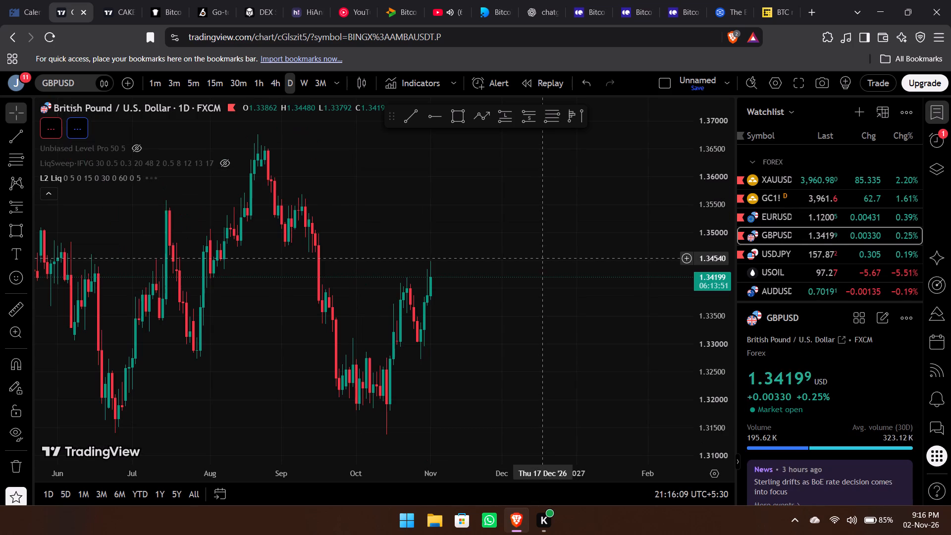
pyautogui.moveTo(586, 260); pyautogui.dragTo(637, 297)
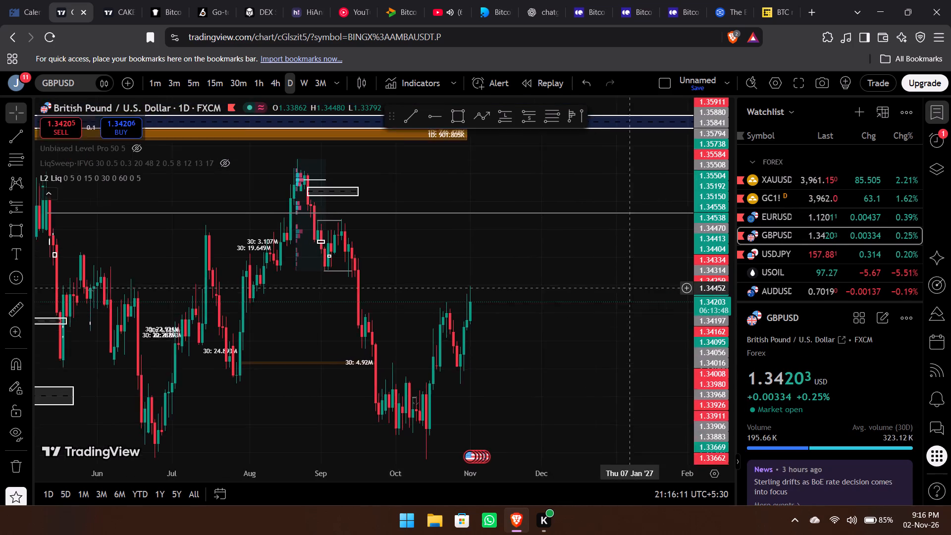
pyautogui.moveTo(637, 297); pyautogui.dragTo(699, 349)
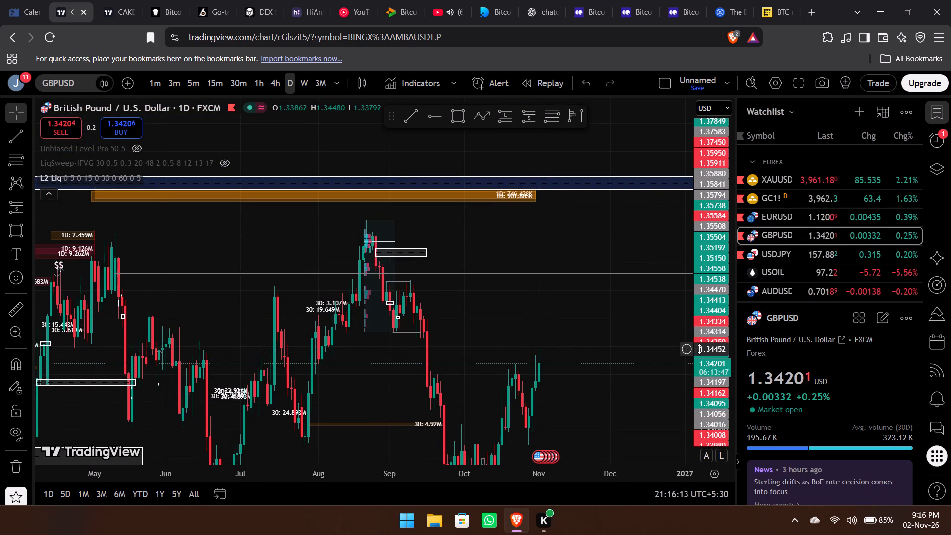
pyautogui.moveTo(699, 349); pyautogui.dragTo(721, 183)
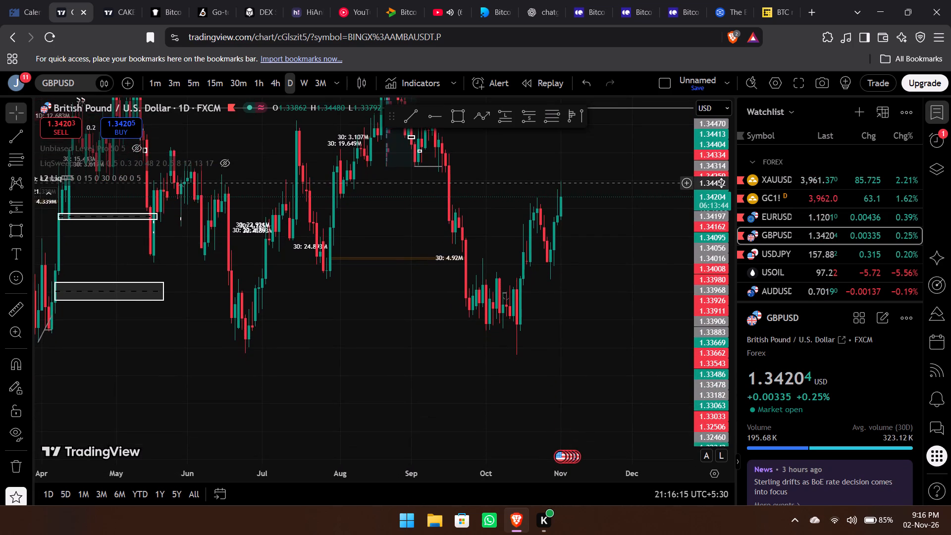
pyautogui.moveTo(721, 183); pyautogui.dragTo(790, 252)
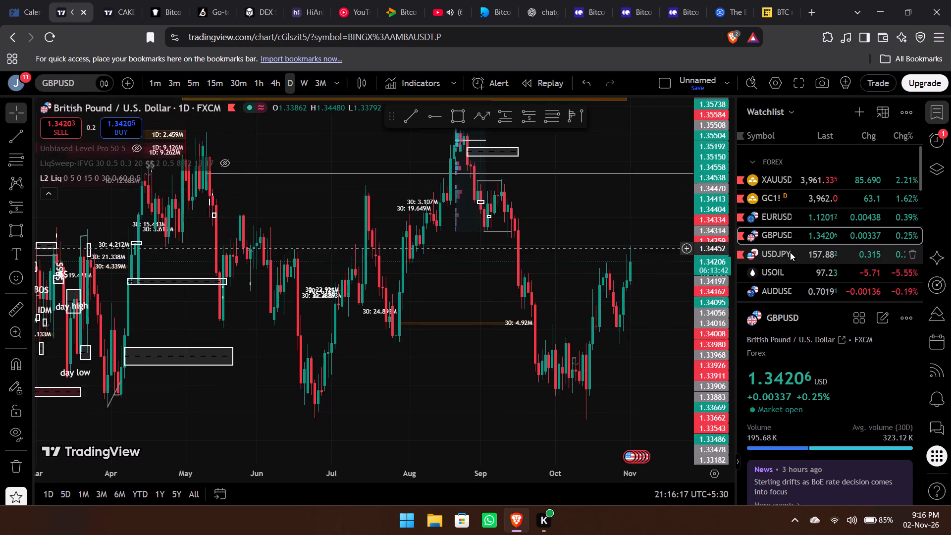
# Examine GBPUSD's daily price action back to late 2025 against the marked zones and the extended supply band near 1.358.
pyautogui.moveTo(790, 252); pyautogui.dragTo(942, 239)
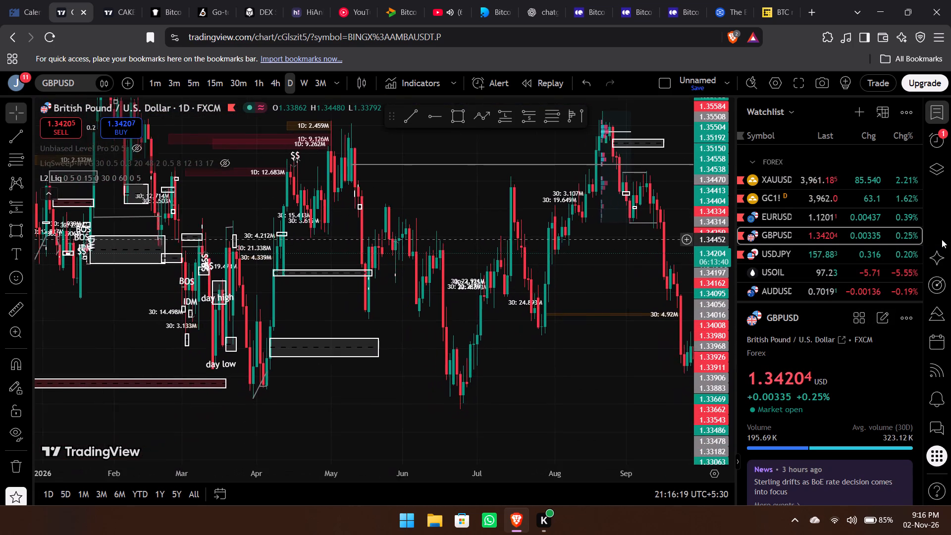
pyautogui.moveTo(942, 239); pyautogui.dragTo(944, 238)
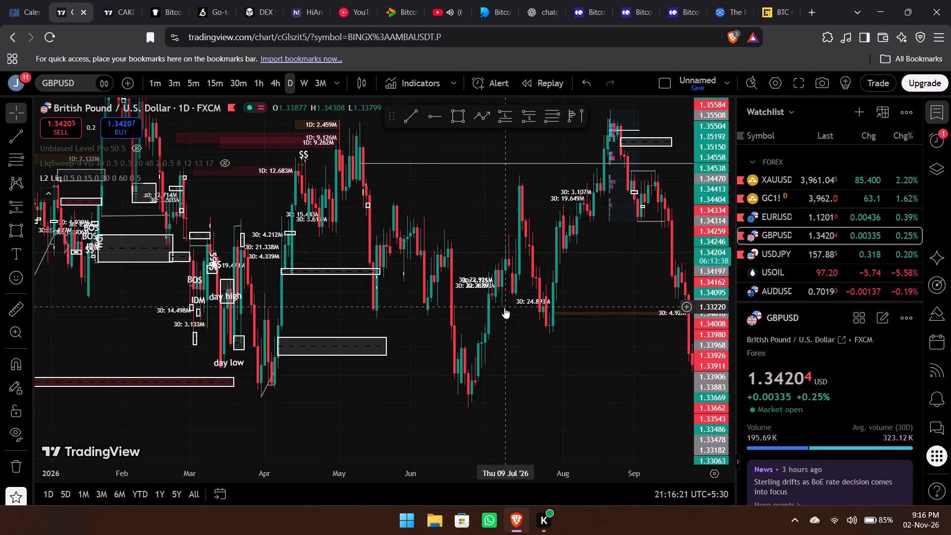
pyautogui.moveTo(427, 361); pyautogui.dragTo(718, 387)
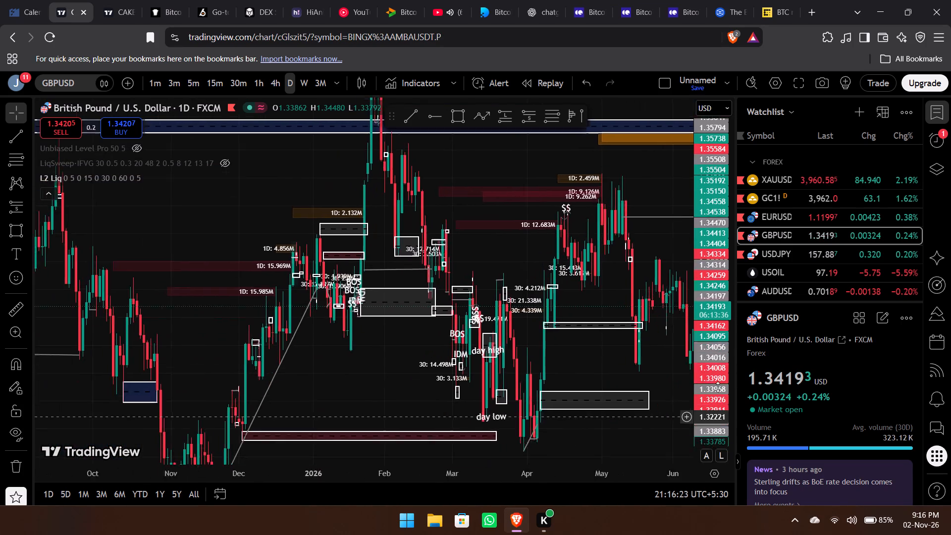
pyautogui.moveTo(718, 387); pyautogui.dragTo(265, 428)
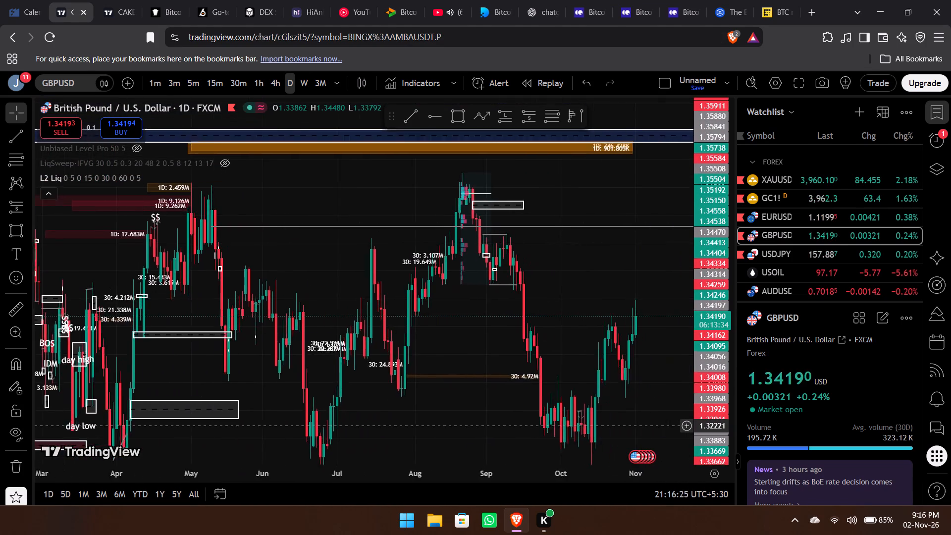
pyautogui.moveTo(265, 428); pyautogui.dragTo(577, 514)
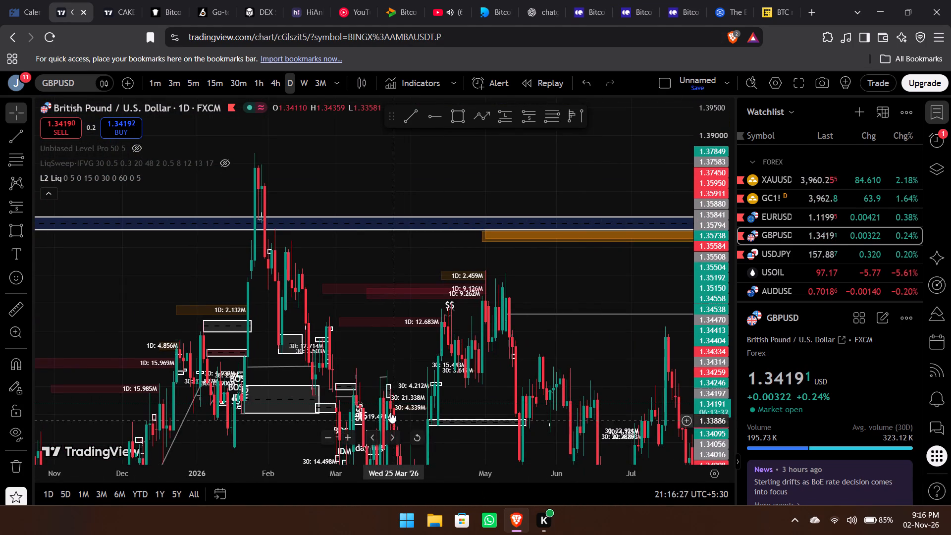
pyautogui.moveTo(396, 357); pyautogui.dragTo(598, 133)
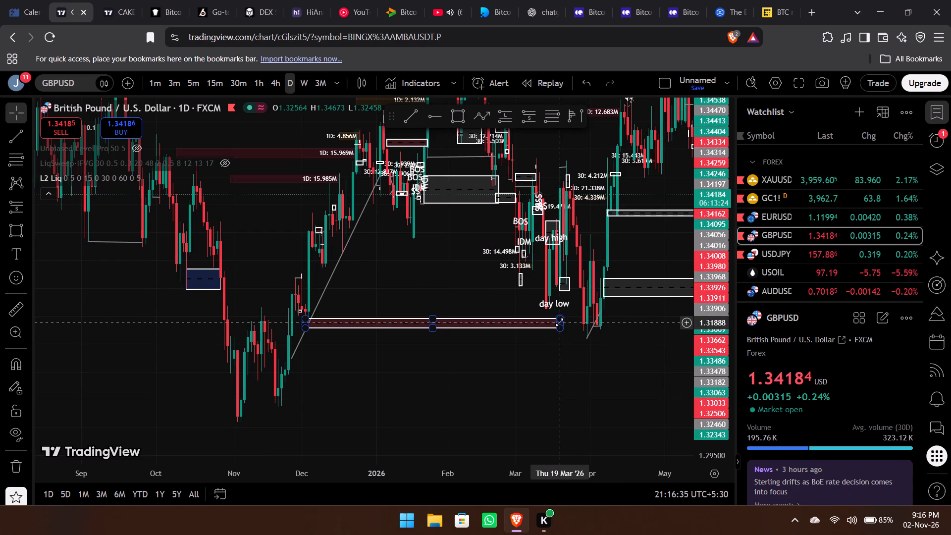
pyautogui.moveTo(444, 286); pyautogui.dragTo(457, 326)
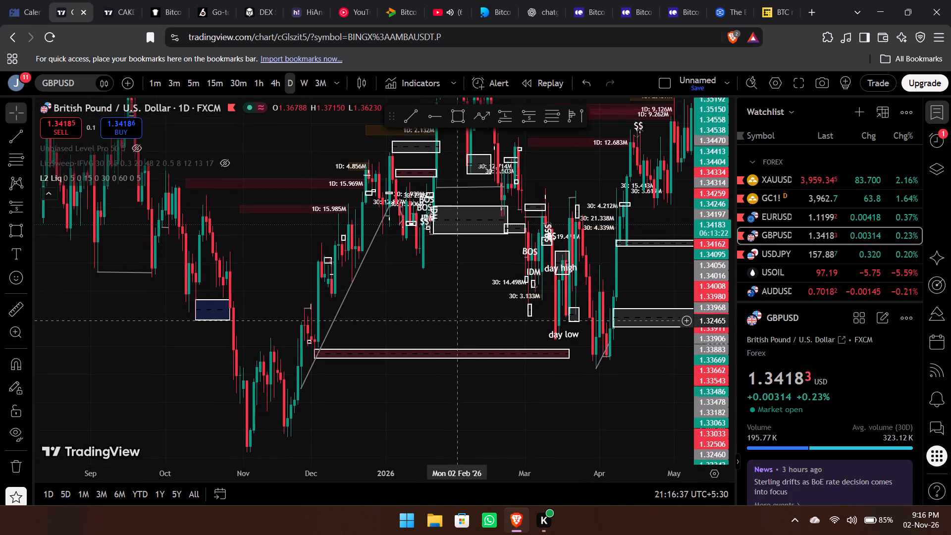
pyautogui.moveTo(457, 326); pyautogui.dragTo(468, 363)
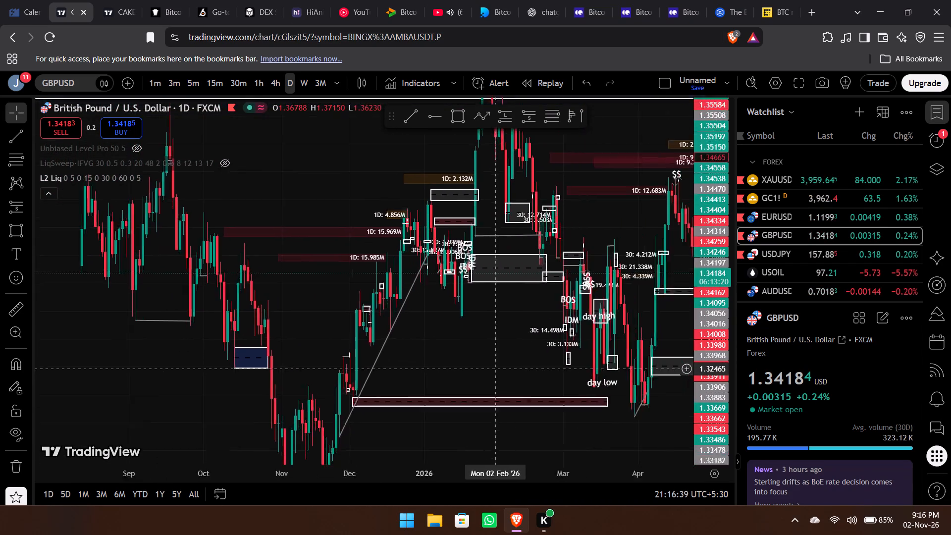
pyautogui.moveTo(468, 363); pyautogui.dragTo(282, 324)
pyautogui.moveTo(577, 372); pyautogui.dragTo(289, 445)
pyautogui.moveTo(545, 300); pyautogui.dragTo(526, 309)
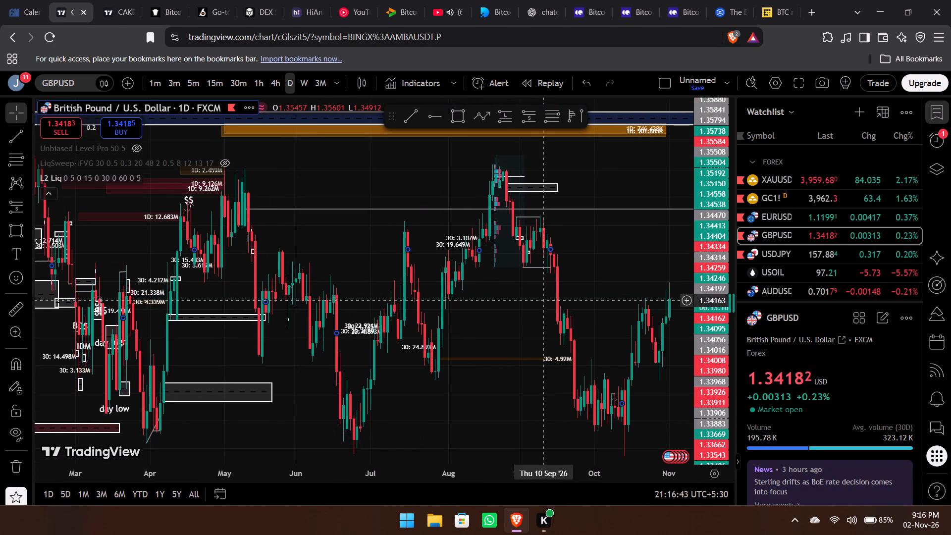
pyautogui.moveTo(526, 309); pyautogui.dragTo(444, 376)
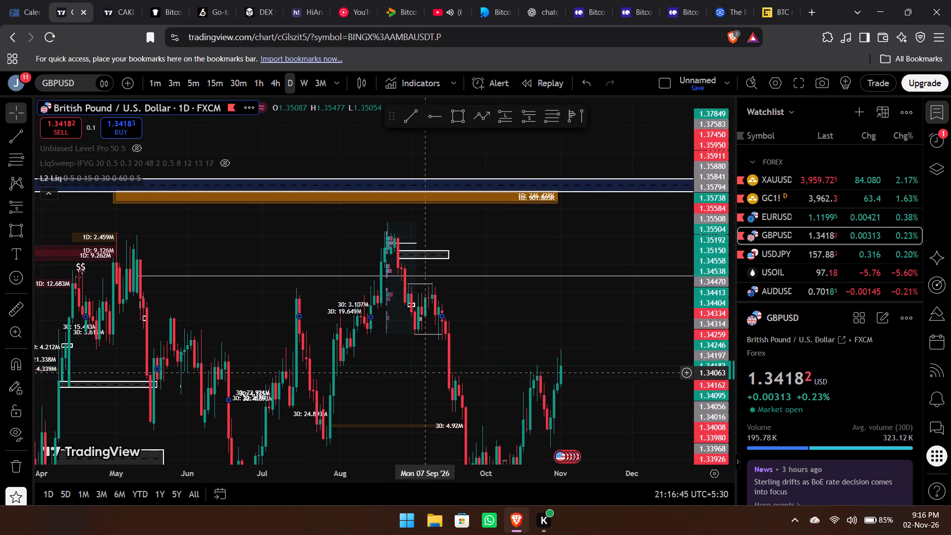
pyautogui.moveTo(444, 376); pyautogui.dragTo(471, 385)
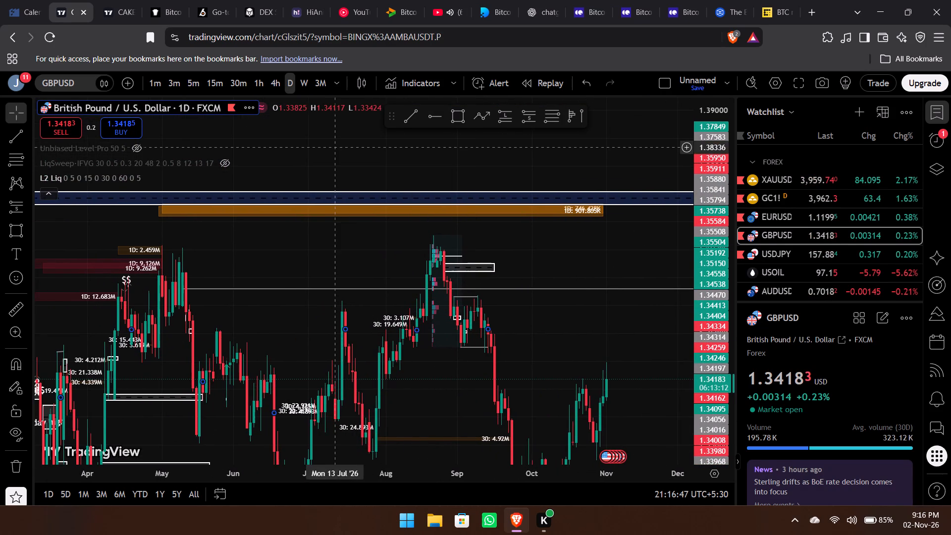
# Switch GBPUSD to the 4h timeframe, rescale its prices and examine the structure from mid-September through October 2026.
pyautogui.click(278, 90)
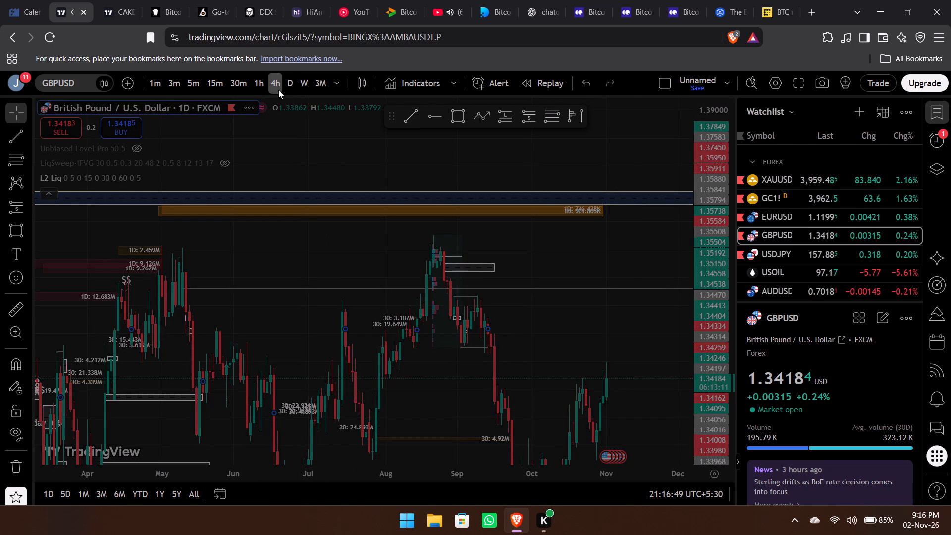
pyautogui.moveTo(510, 332); pyautogui.dragTo(611, 93)
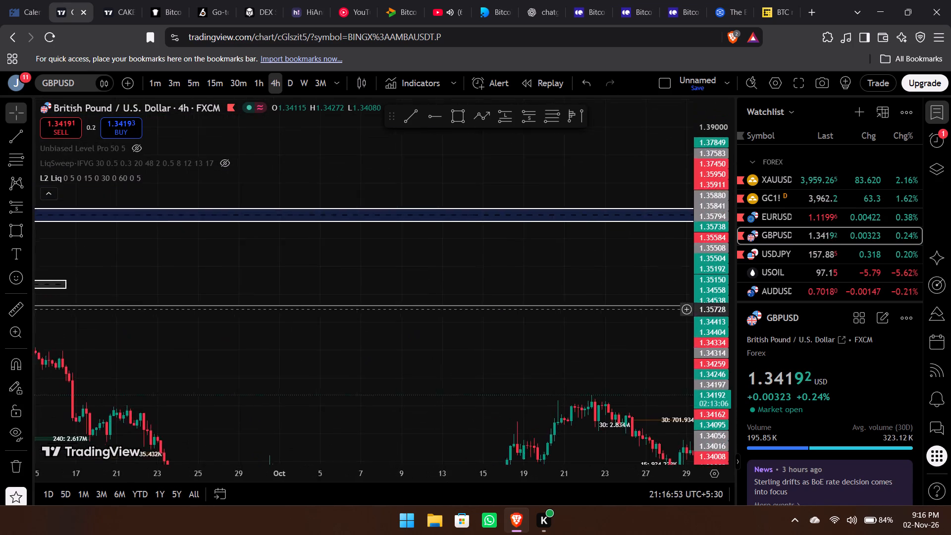
pyautogui.click(644, 227)
pyautogui.moveTo(698, 369); pyautogui.dragTo(728, 224)
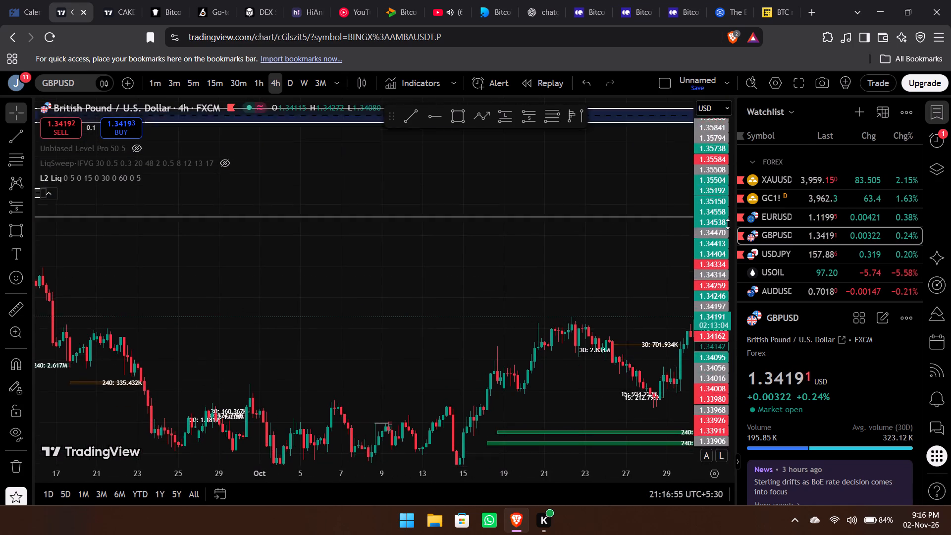
pyautogui.moveTo(728, 224); pyautogui.dragTo(728, 181)
pyautogui.moveTo(587, 252); pyautogui.dragTo(372, 97)
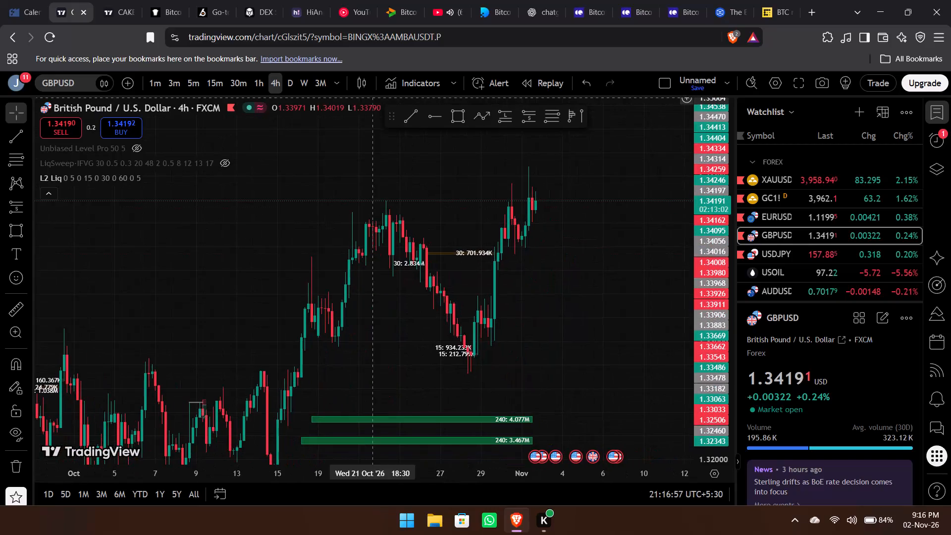
pyautogui.moveTo(584, 330); pyautogui.dragTo(699, 243)
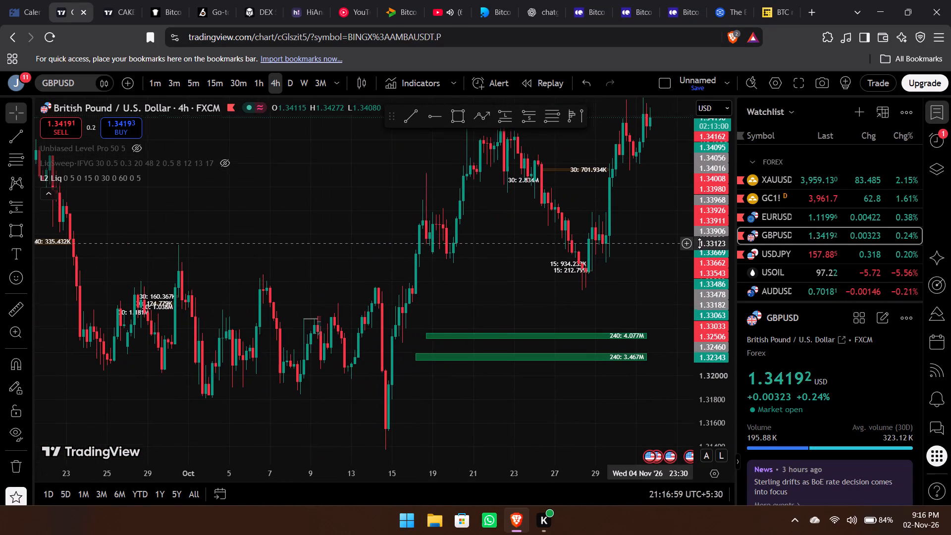
pyautogui.moveTo(543, 256); pyautogui.dragTo(622, 327)
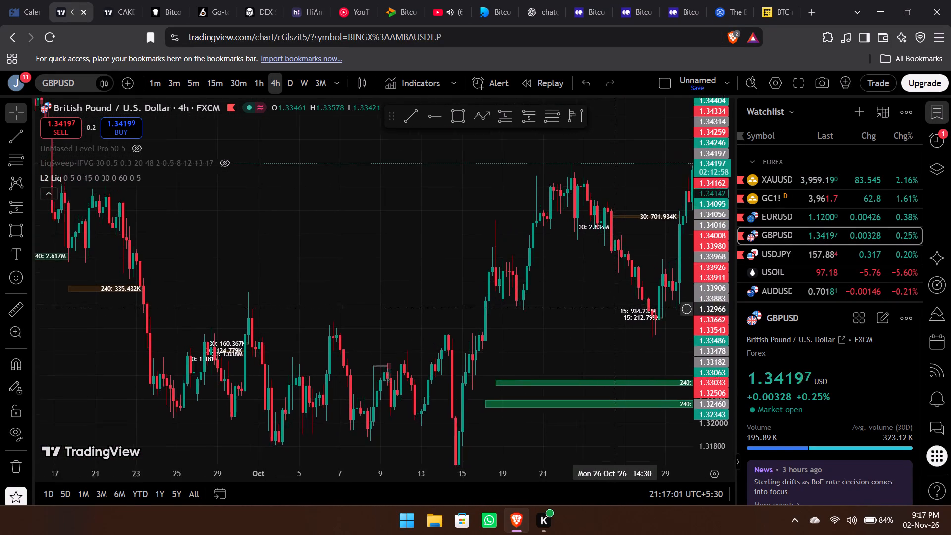
pyautogui.moveTo(622, 327); pyautogui.dragTo(633, 370)
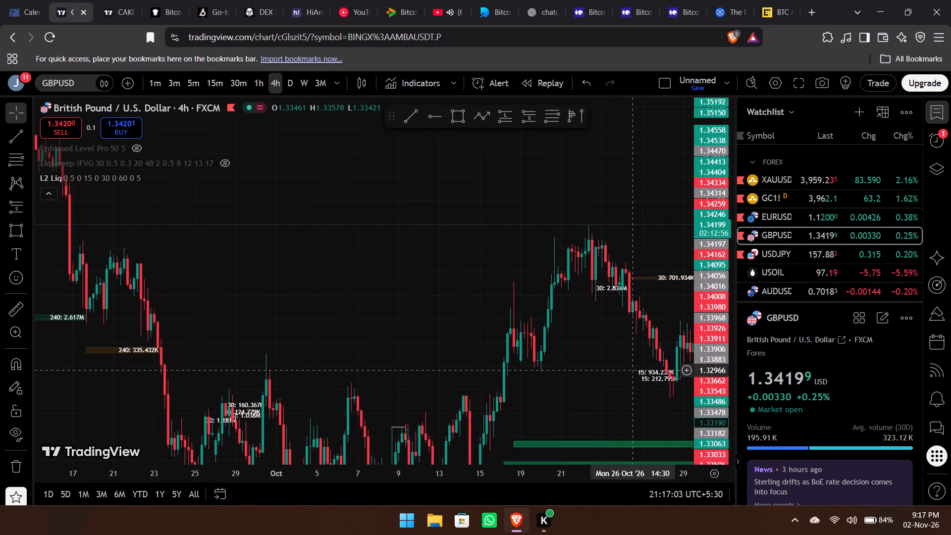
pyautogui.moveTo(633, 370); pyautogui.dragTo(635, 420)
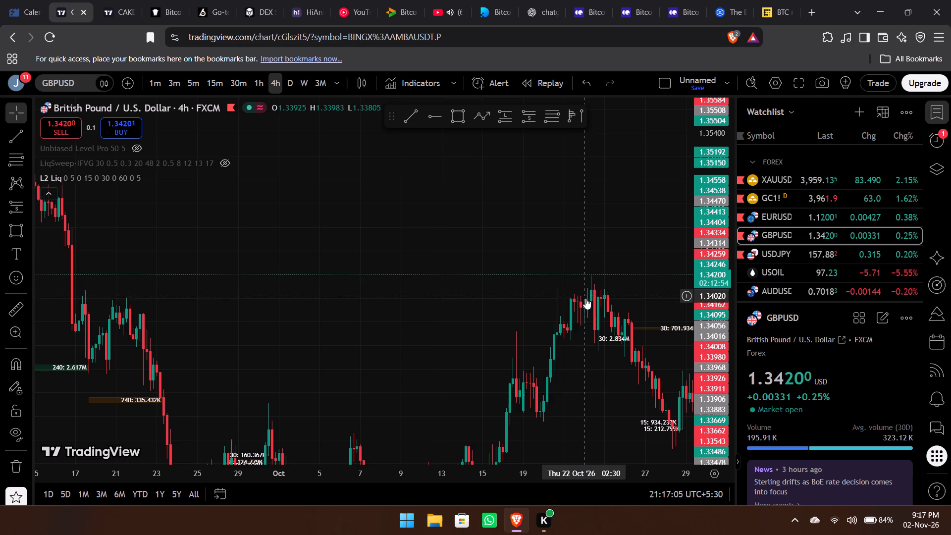
# Examine GBPUSD's latest 4h swing from late October into November against the two green liquidity bands below.
pyautogui.hscroll(-3, 609, 291)
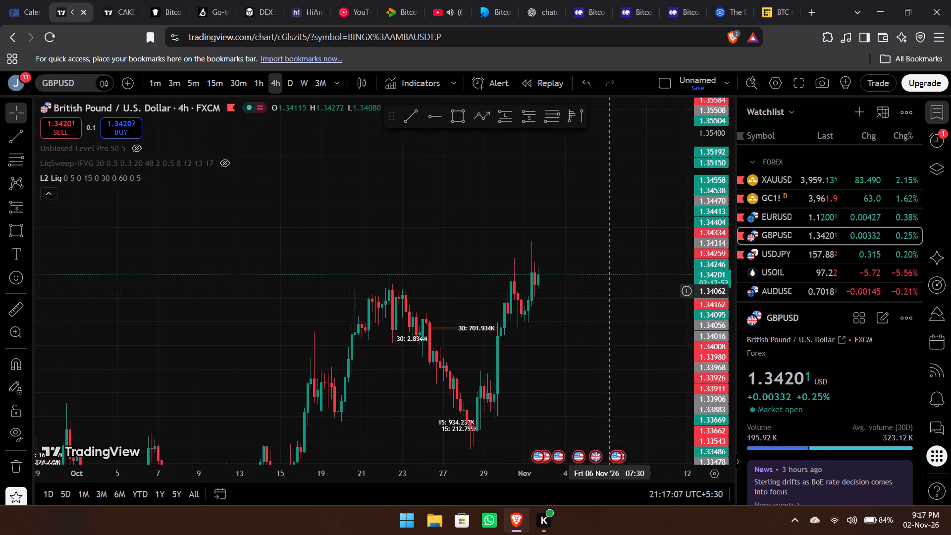
pyautogui.moveTo(409, 213); pyautogui.dragTo(647, 271)
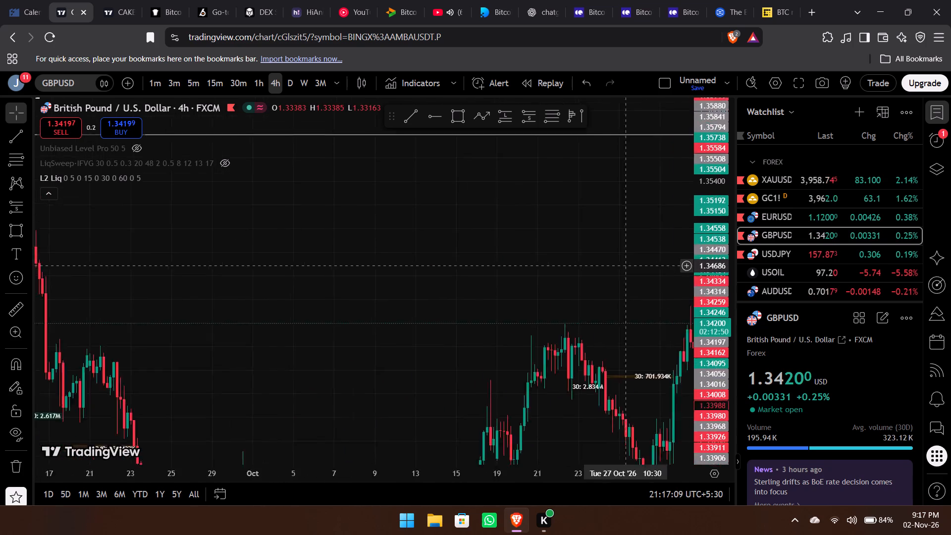
pyautogui.moveTo(647, 271); pyautogui.dragTo(464, 164)
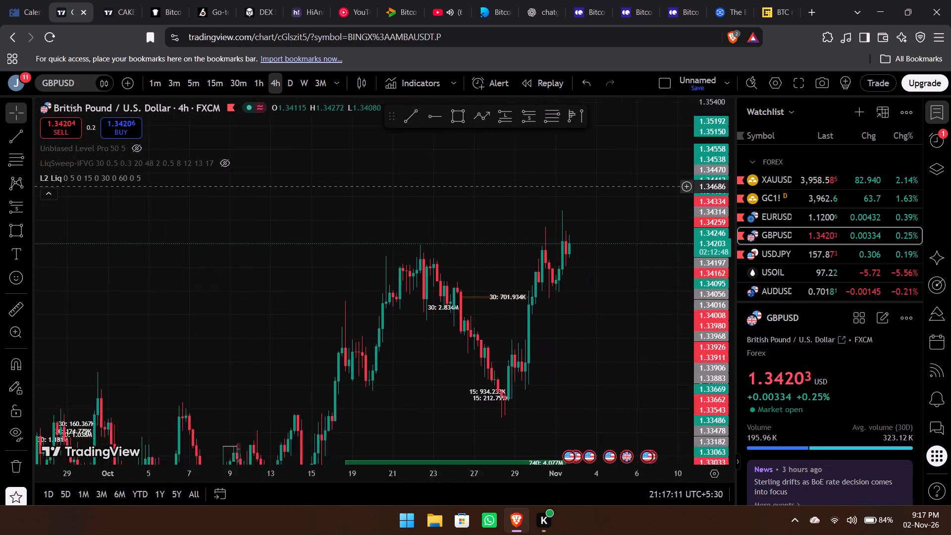
pyautogui.moveTo(464, 164); pyautogui.dragTo(457, 160)
pyautogui.moveTo(467, 313); pyautogui.dragTo(462, 305)
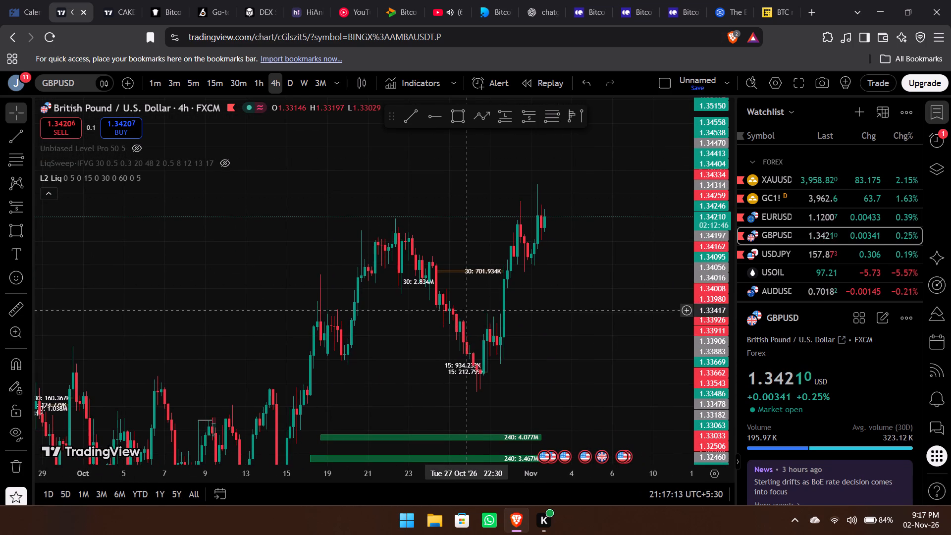
pyautogui.moveTo(462, 305); pyautogui.dragTo(344, 240)
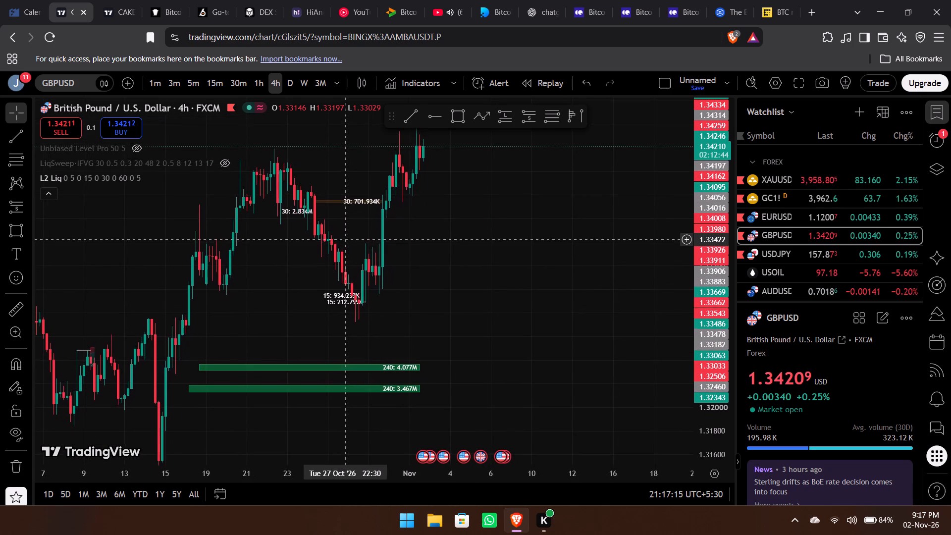
pyautogui.moveTo(344, 240); pyautogui.dragTo(343, 240)
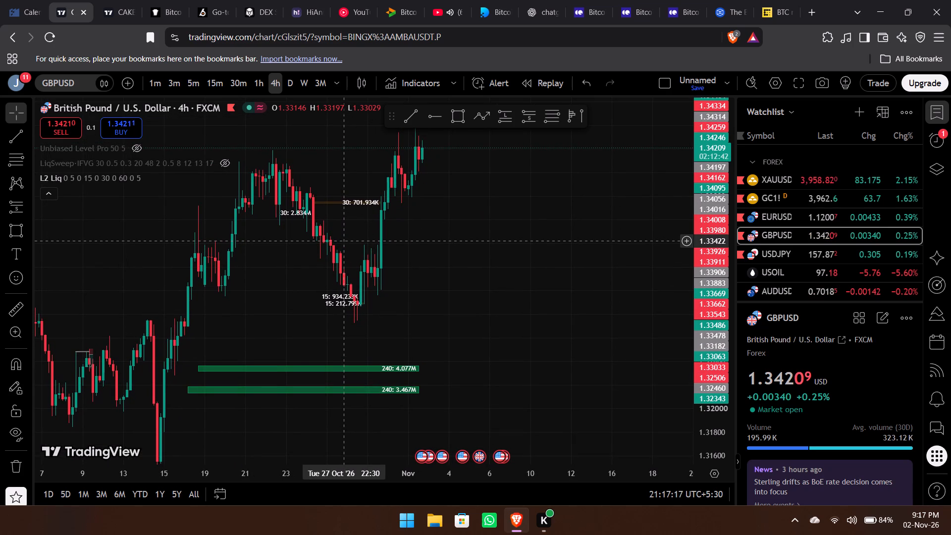
pyautogui.click(568, 413)
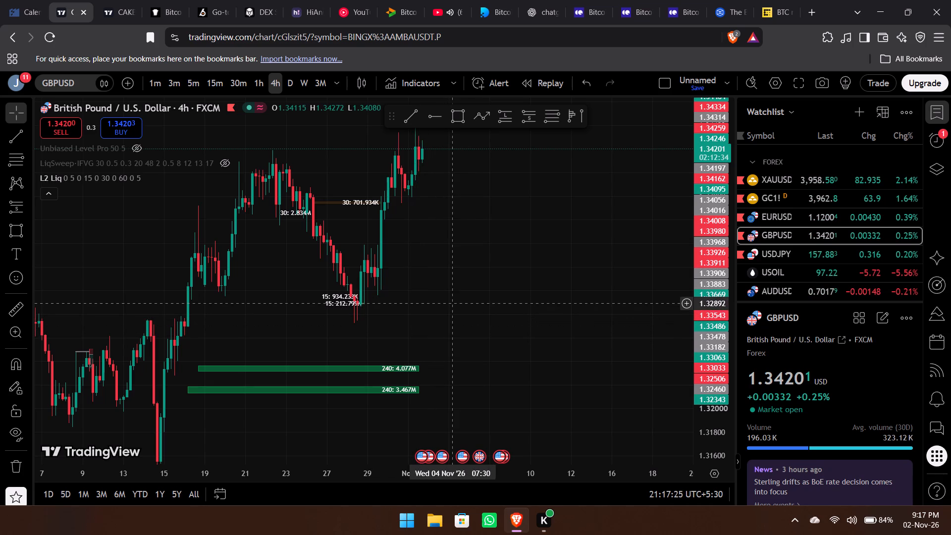
pyautogui.moveTo(496, 309); pyautogui.dragTo(480, 366)
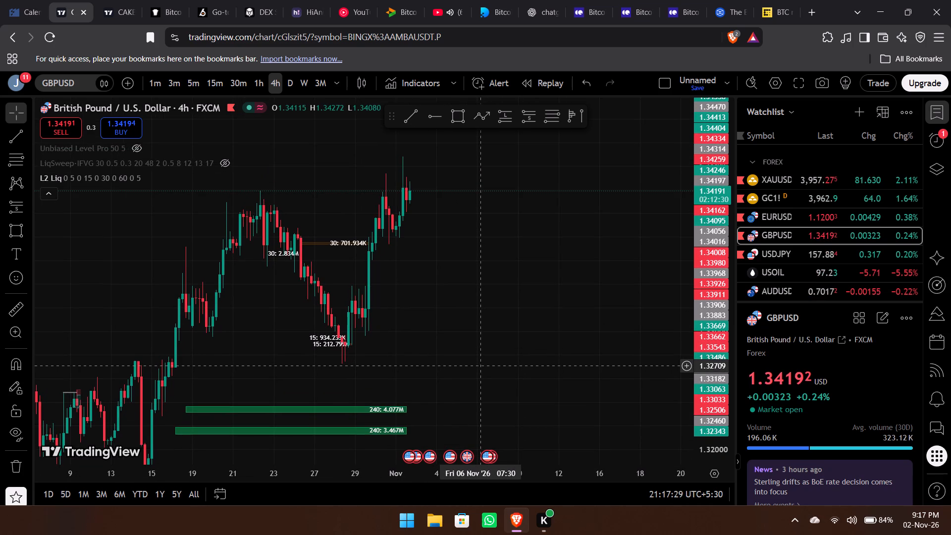
# Switch the chart to USDJPY and examine its 4h price action from mid-September to early November 2026.
pyautogui.press('Down')
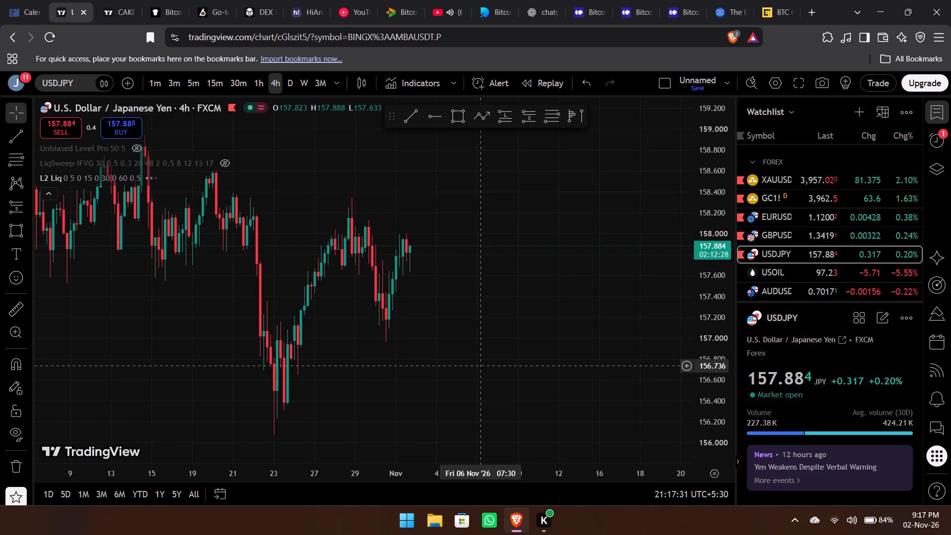
pyautogui.moveTo(402, 267); pyautogui.dragTo(745, 335)
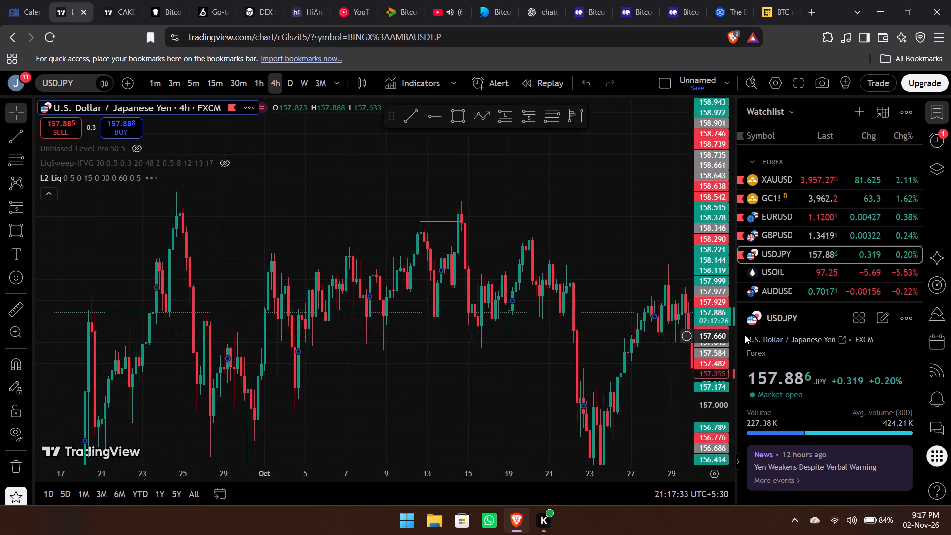
pyautogui.moveTo(745, 335); pyautogui.dragTo(532, 325)
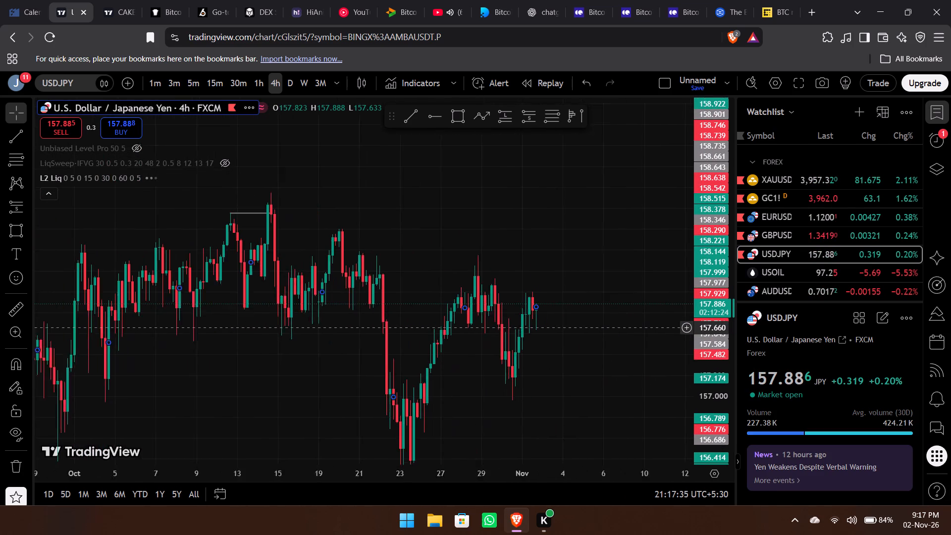
pyautogui.moveTo(532, 325); pyautogui.dragTo(530, 325)
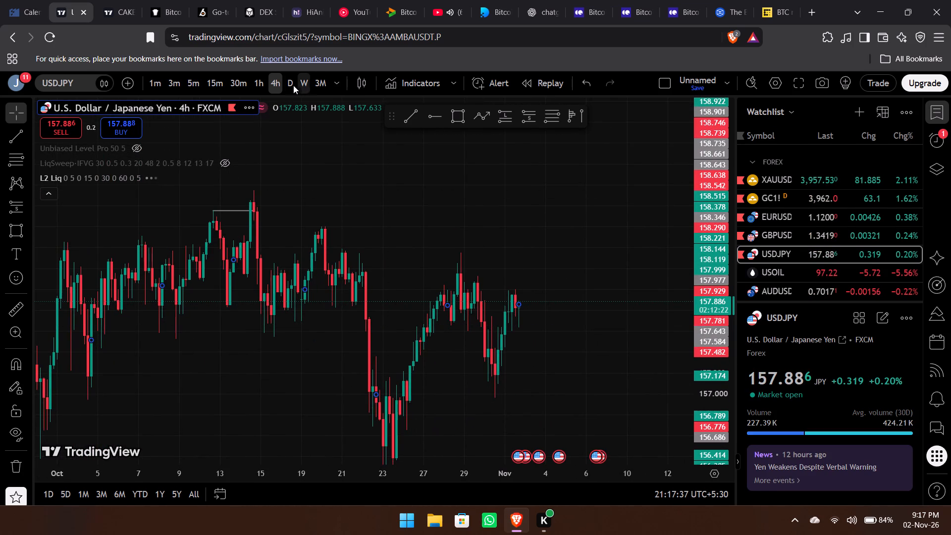
# Switch USDJPY to the daily timeframe, rescale its prices and examine the structure from December 2025 to November 2026 against the marked zones.
pyautogui.click(292, 85)
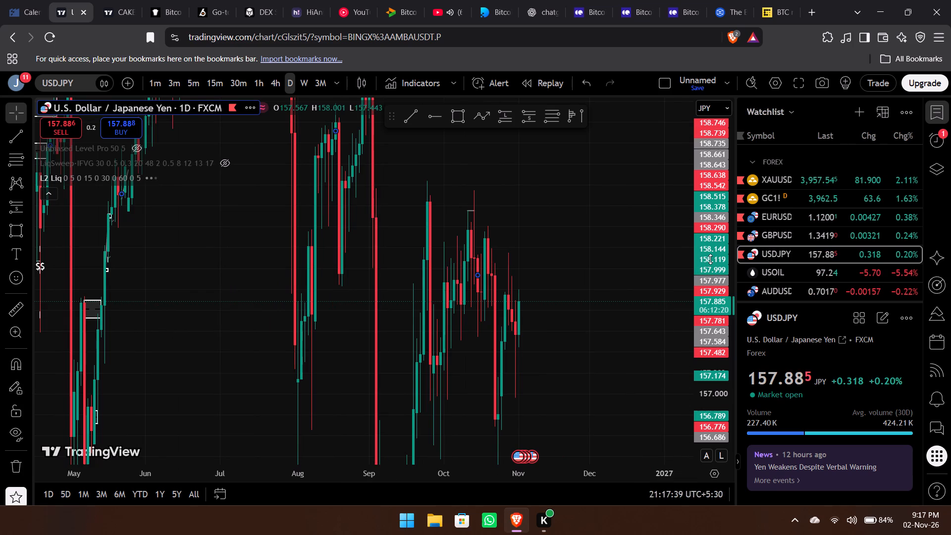
pyautogui.moveTo(710, 259); pyautogui.dragTo(705, 460)
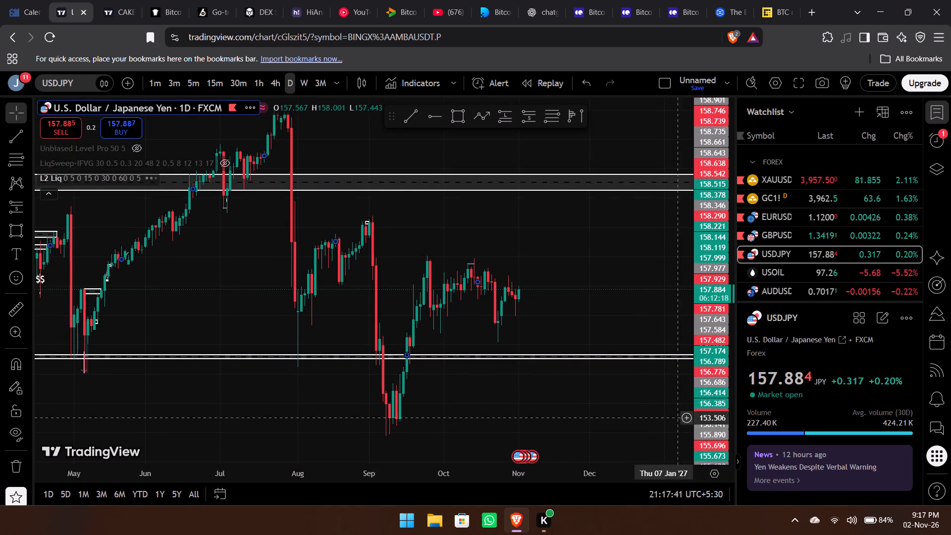
pyautogui.moveTo(597, 287); pyautogui.dragTo(949, 315)
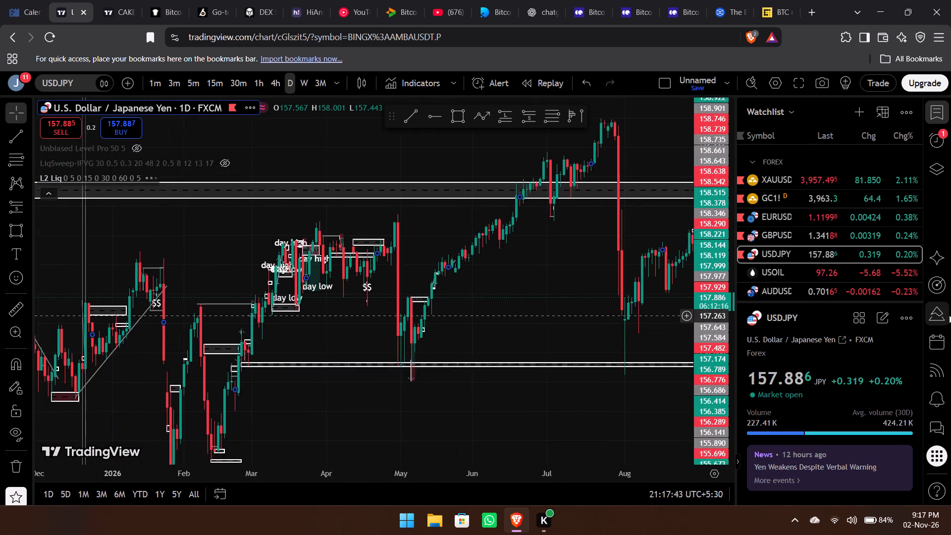
pyautogui.moveTo(949, 315); pyautogui.dragTo(836, 333)
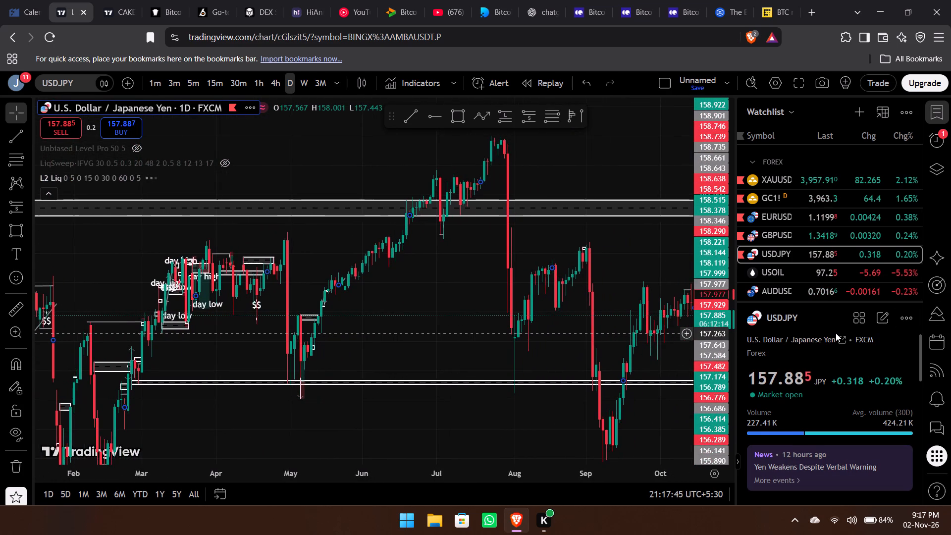
pyautogui.moveTo(836, 333); pyautogui.dragTo(823, 335)
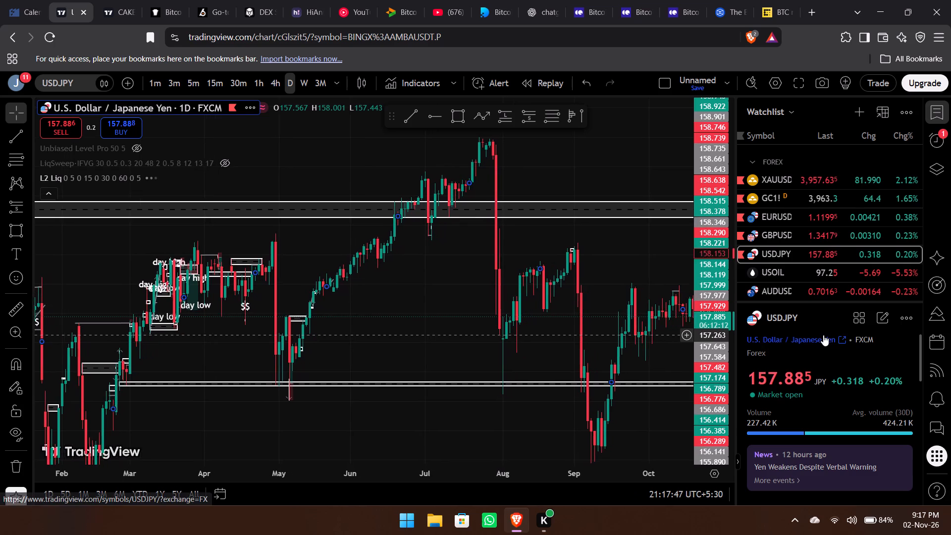
pyautogui.moveTo(823, 335); pyautogui.dragTo(818, 296)
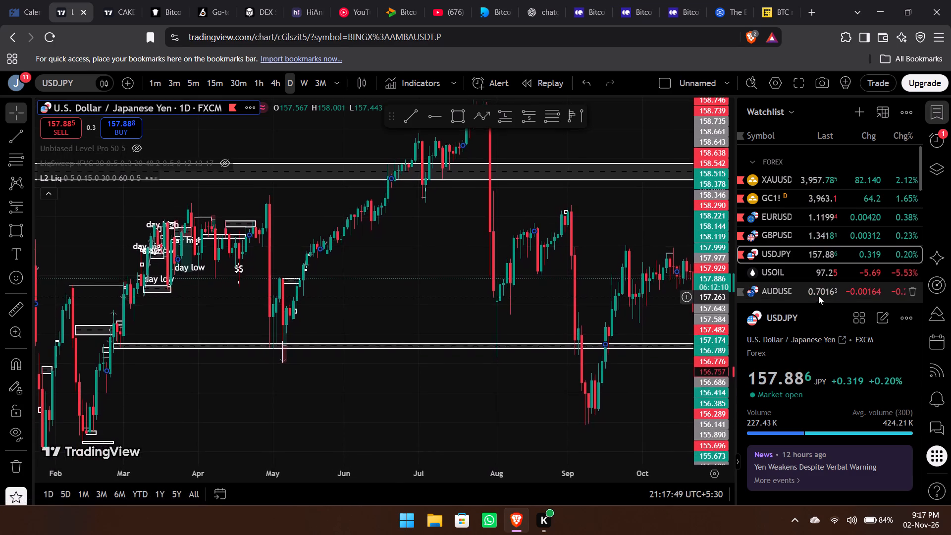
pyautogui.moveTo(818, 296); pyautogui.dragTo(614, 300)
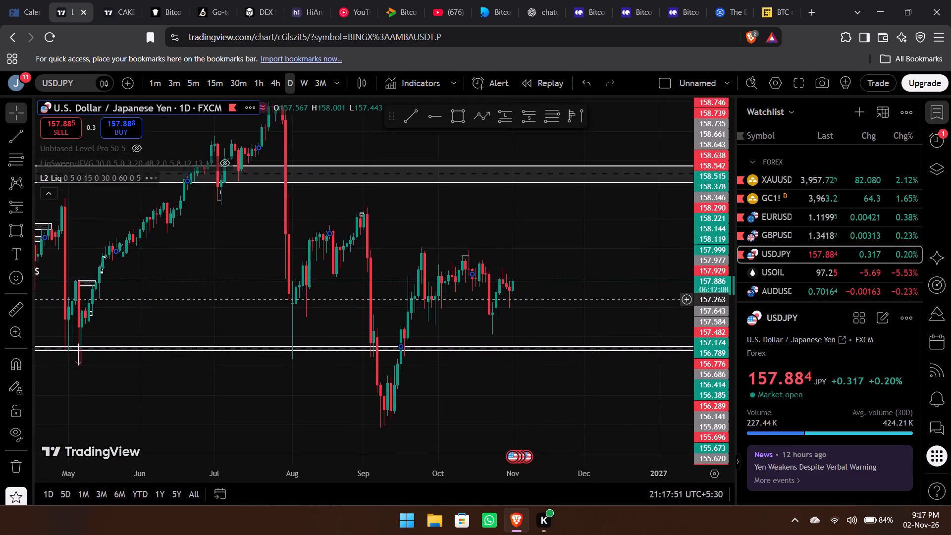
pyautogui.moveTo(614, 300); pyautogui.dragTo(614, 302)
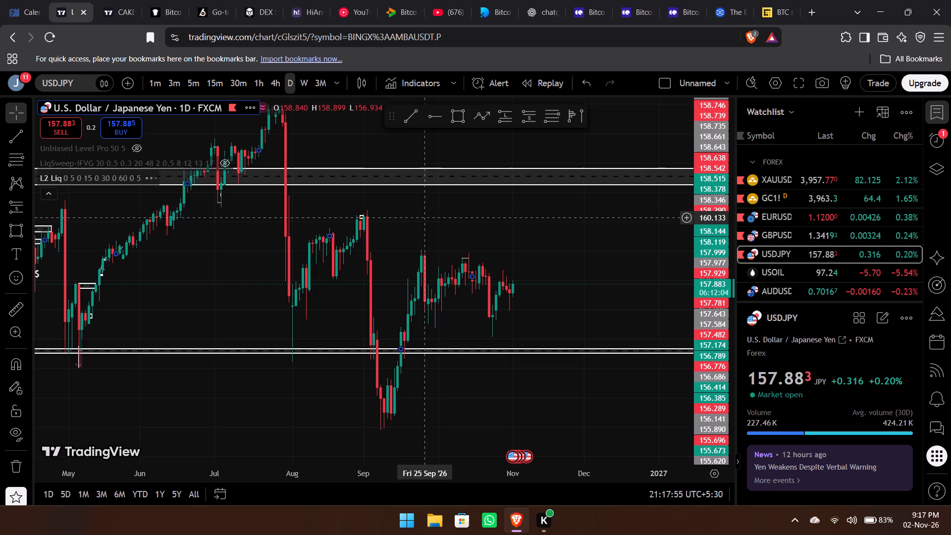
pyautogui.hscroll(5, 391, 228)
pyautogui.scroll(1, 391, 228)
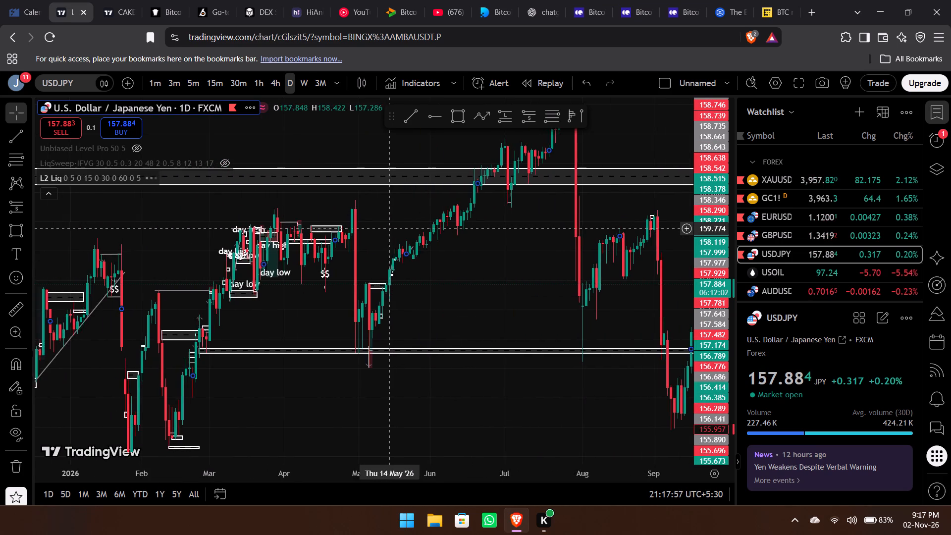
pyautogui.scroll(1, 391, 228)
pyautogui.hscroll(-1, 391, 228)
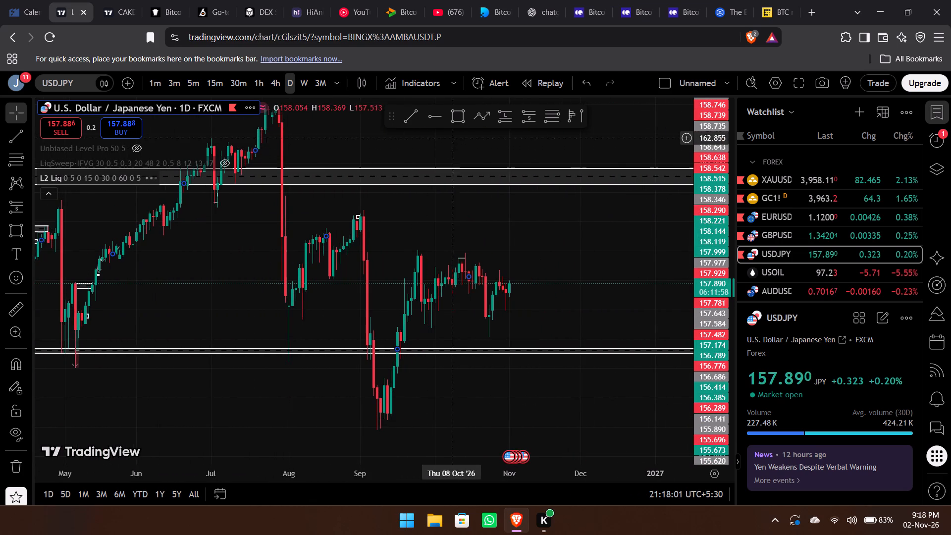
# Draw a rectangle zone at USDJPY's early-September swing high, from 28 Aug to 30 Nov 2026, with its lower edge near 159.65.
pyautogui.click(461, 117)
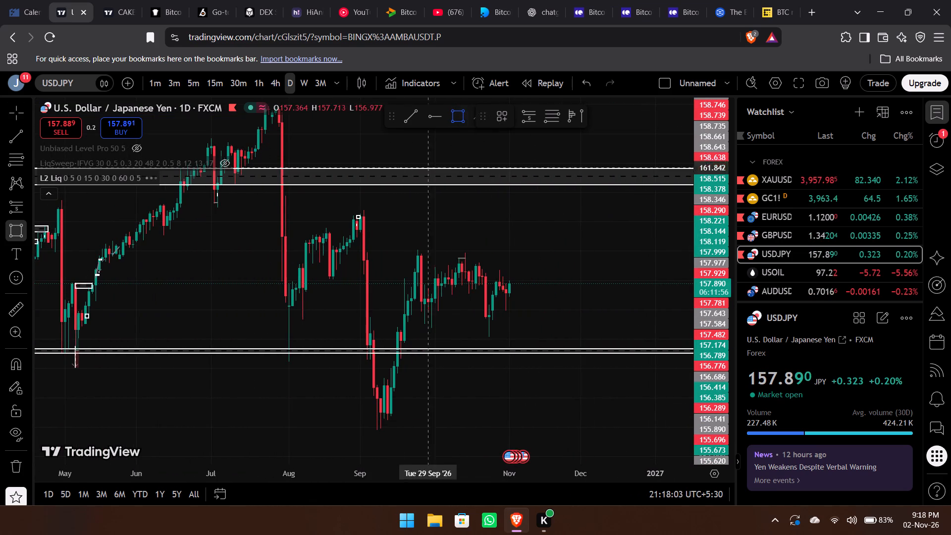
pyautogui.moveTo(355, 214); pyautogui.dragTo(426, 229)
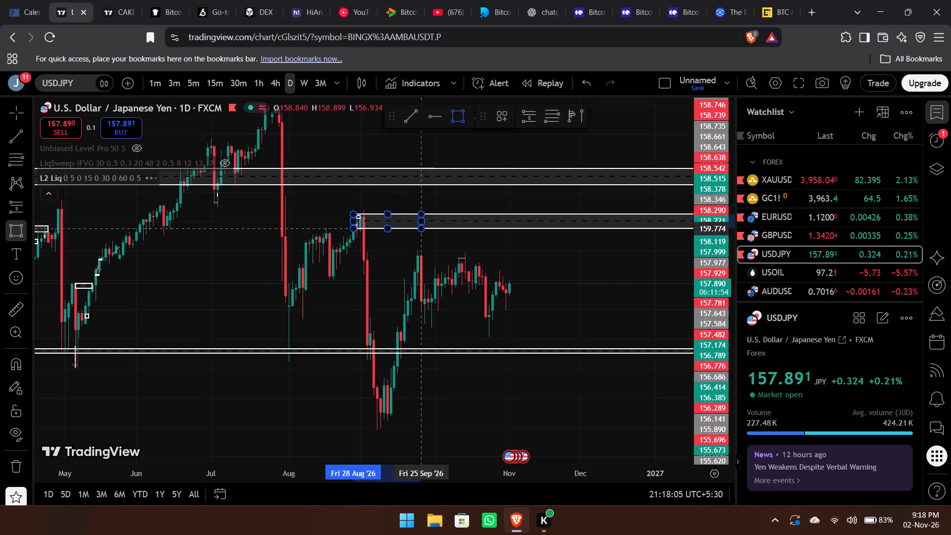
pyautogui.moveTo(426, 229); pyautogui.dragTo(576, 232)
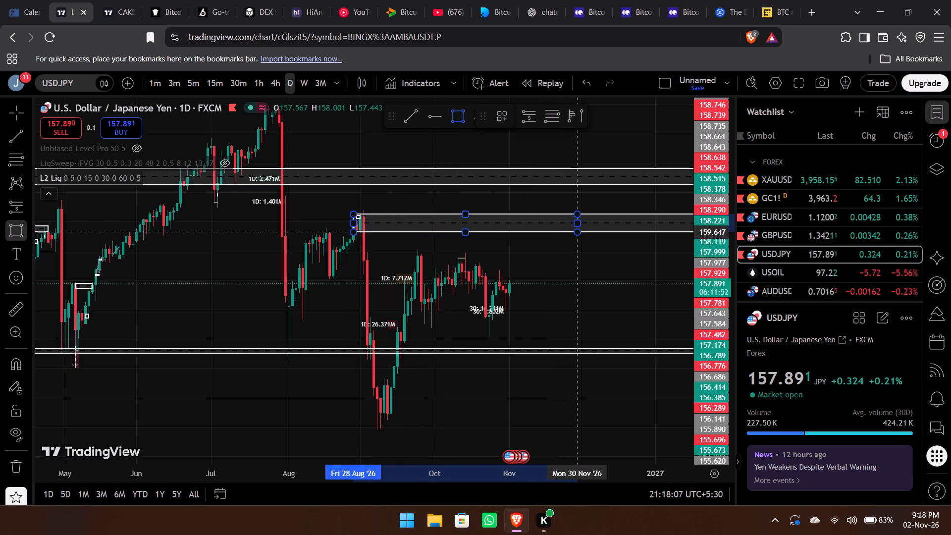
pyautogui.click(576, 232)
# Turn off Extend right for the new rectangle zone so it is not extended.
pyautogui.click(664, 117)
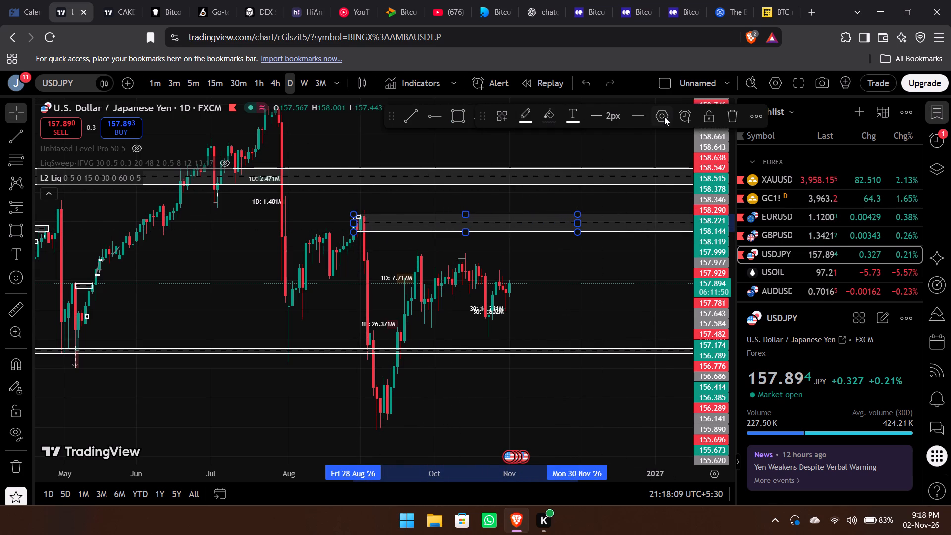
pyautogui.click(486, 260)
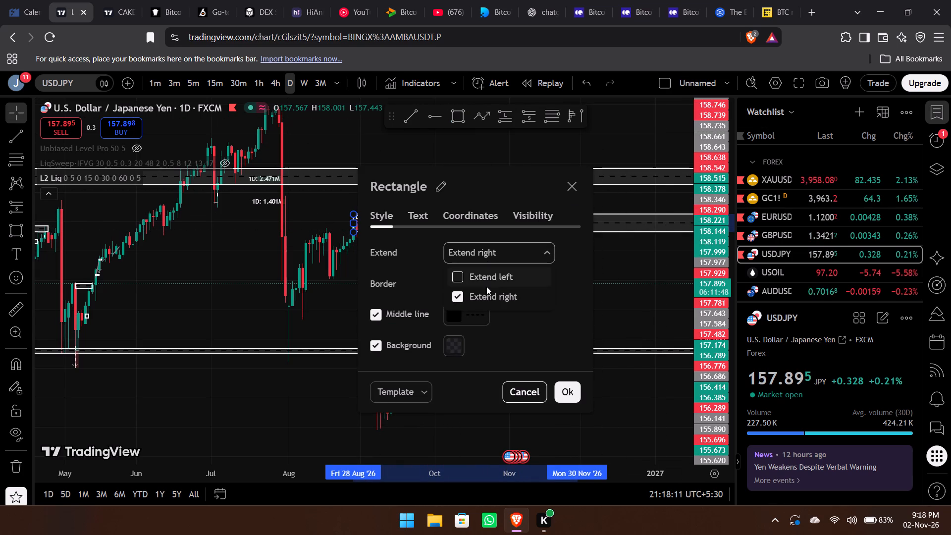
pyautogui.click(484, 296)
pyautogui.click(561, 385)
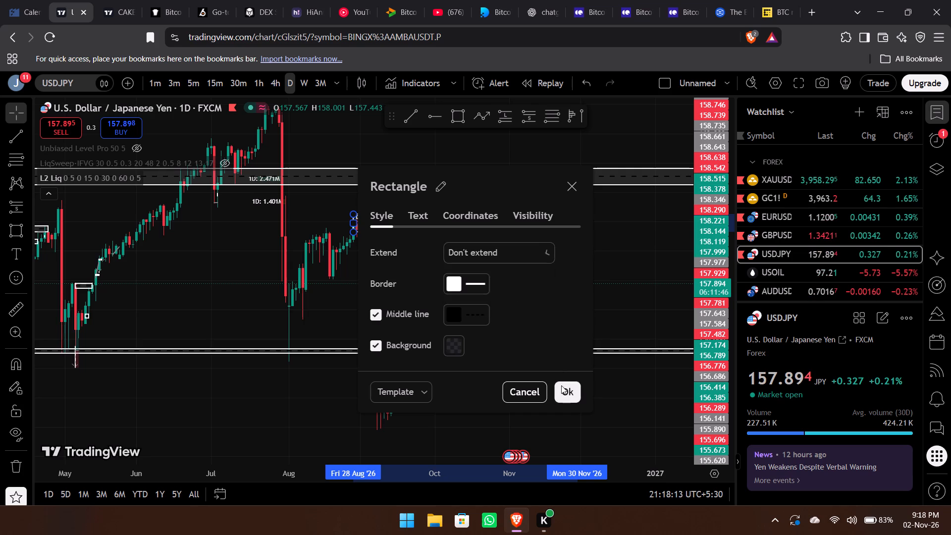
pyautogui.click(597, 304)
# Examine USDJPY's daily swings since August between the new rectangle zone and the marked band below.
pyautogui.moveTo(597, 304); pyautogui.dragTo(581, 271)
pyautogui.moveTo(715, 362); pyautogui.dragTo(709, 301)
pyautogui.scroll(2, 627, 281)
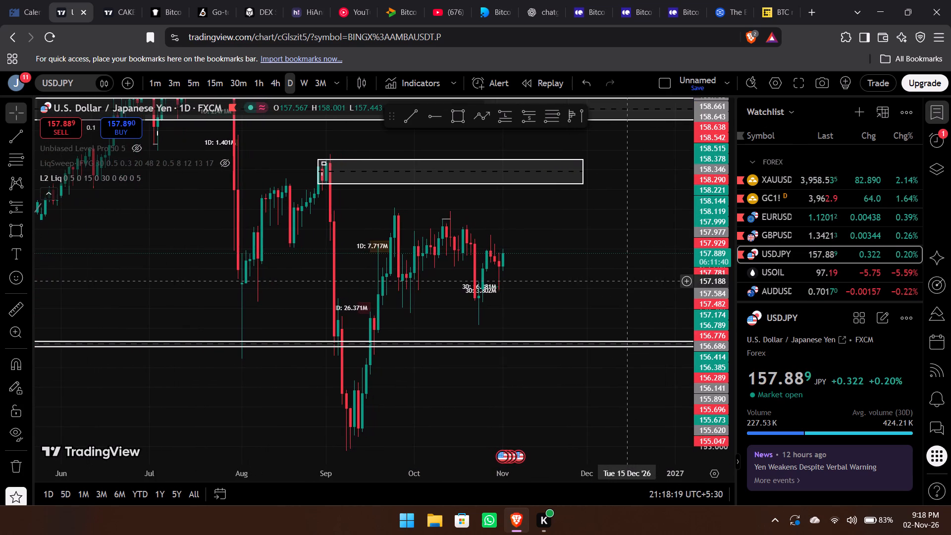
pyautogui.moveTo(608, 244); pyautogui.dragTo(546, 272)
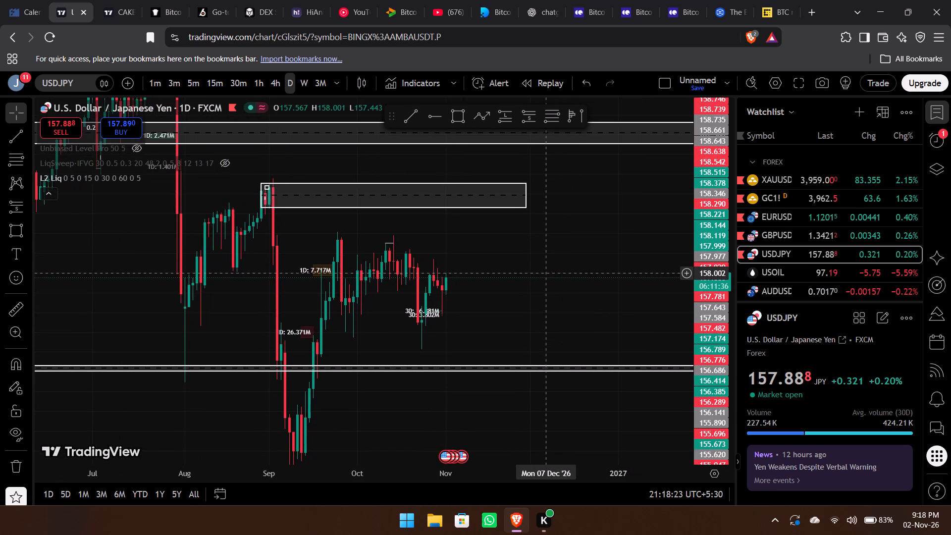
pyautogui.moveTo(546, 272); pyautogui.dragTo(522, 241)
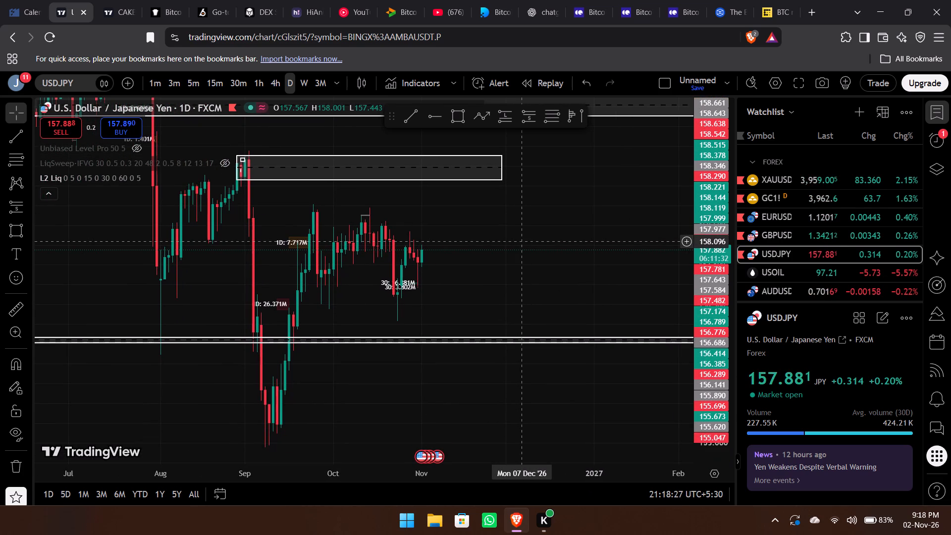
# Switch to the YouTube mix, skip to the next track and return to the USDJPY chart.
pyautogui.click(442, 0)
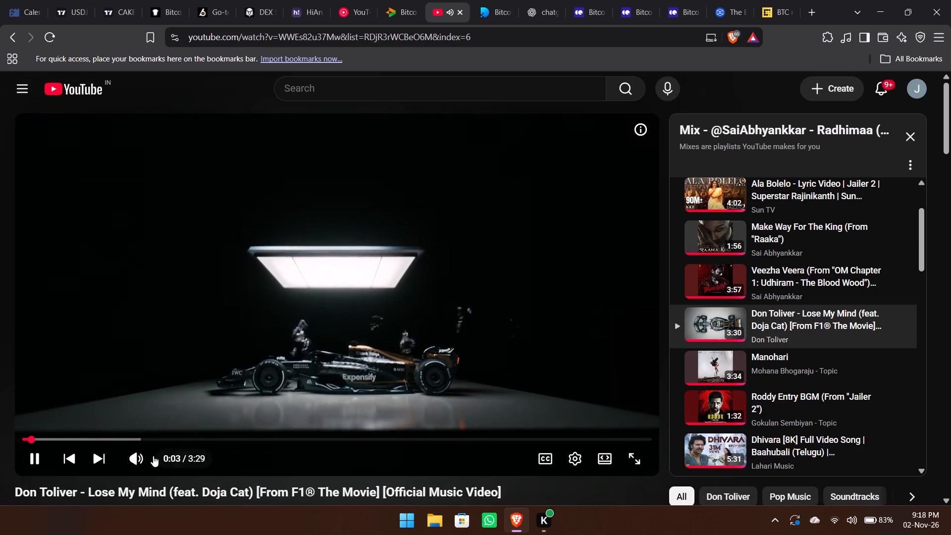
pyautogui.click(96, 458)
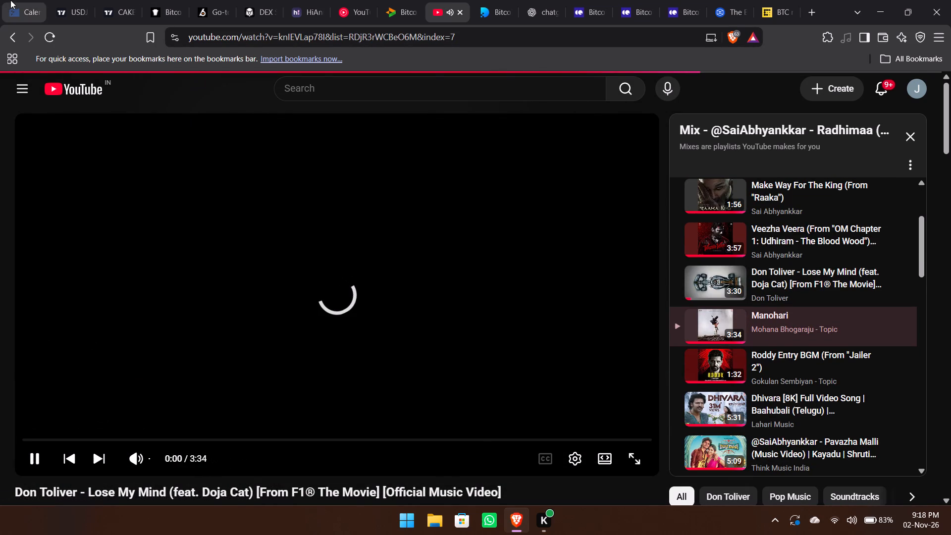
pyautogui.click(76, 5)
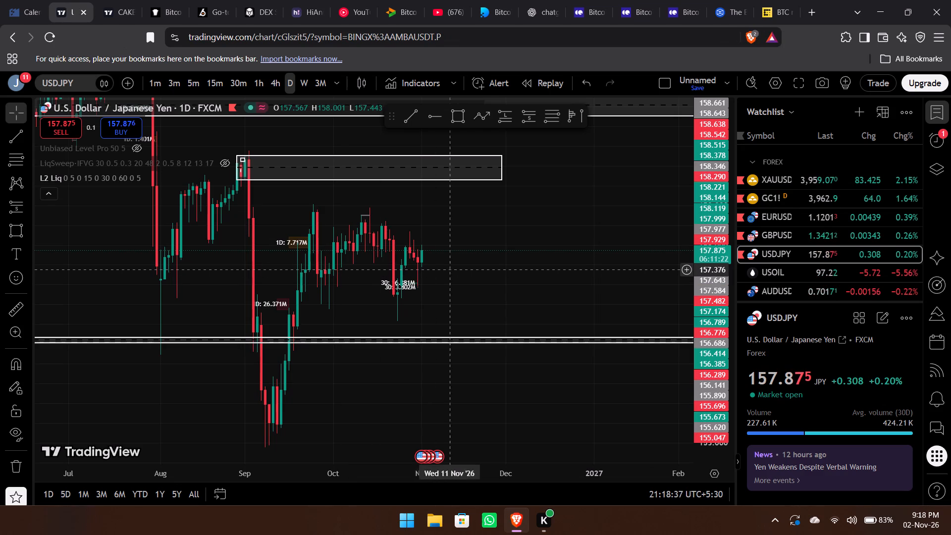
# Draw a descending trend line over USDJPY's daily highs from 24 Sep 2026 near 158.83 to 18 Nov 2026 near 158.10.
pyautogui.click(411, 120)
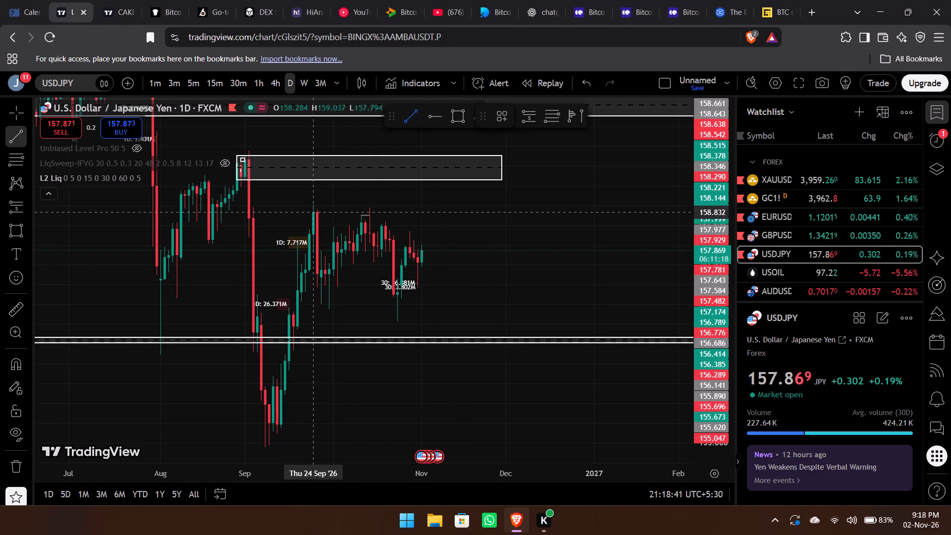
pyautogui.moveTo(312, 212); pyautogui.dragTo(434, 236)
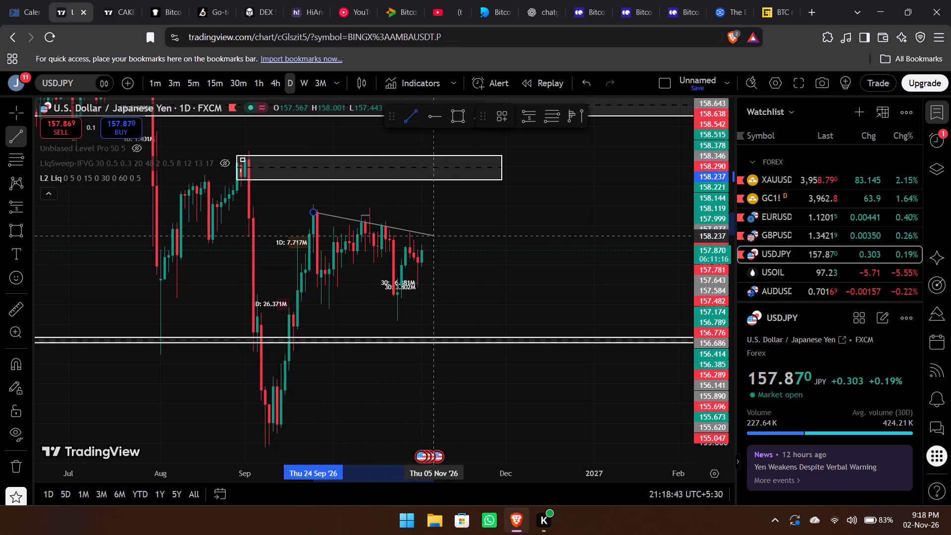
pyautogui.moveTo(434, 236); pyautogui.dragTo(471, 241)
pyautogui.click(471, 241)
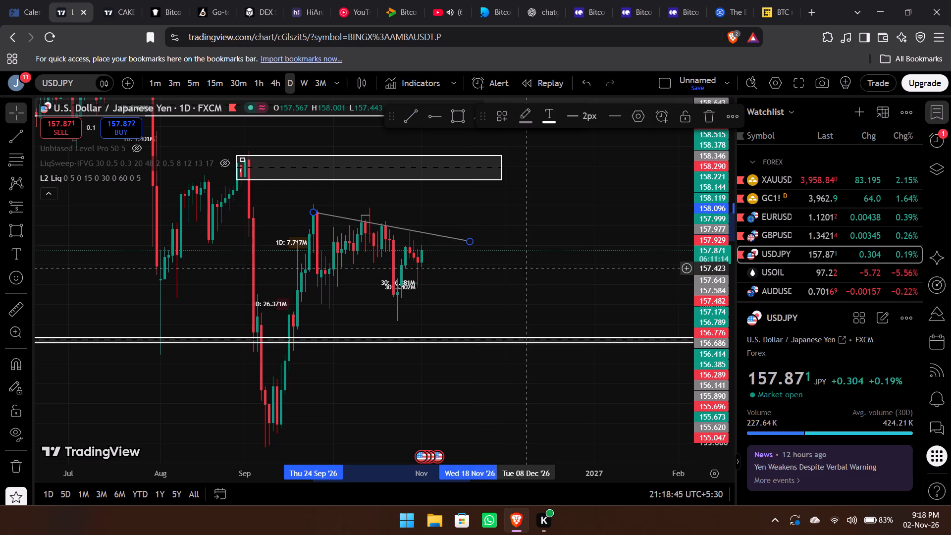
pyautogui.click(525, 268)
# Switch USDJPY to the 4h timeframe and examine the swings from September to early November against the descending trend line.
pyautogui.click(273, 77)
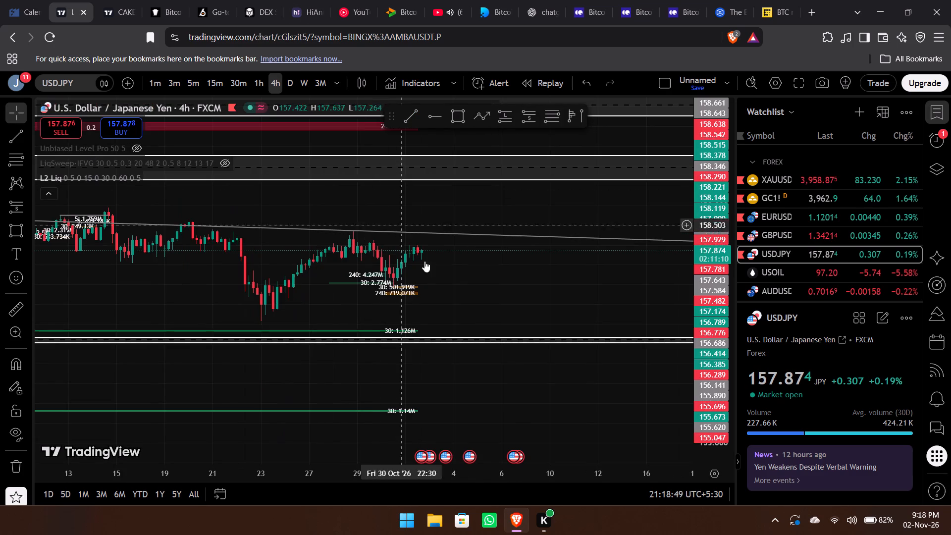
pyautogui.scroll(-7, 440, 295)
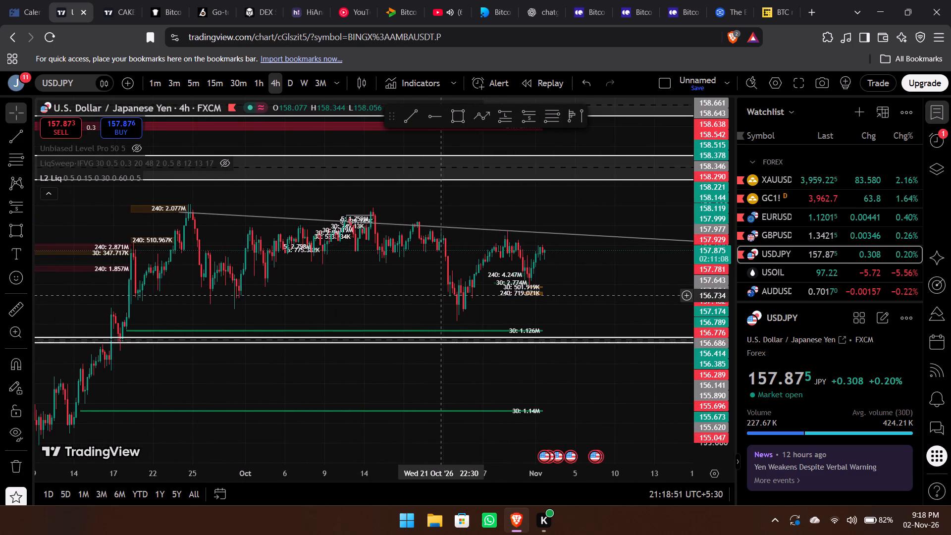
pyautogui.scroll(1, 440, 295)
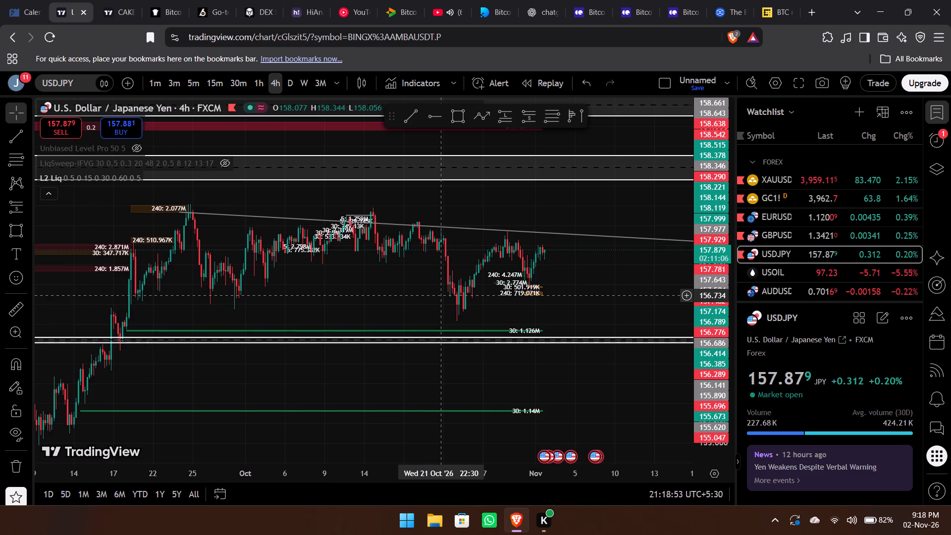
pyautogui.scroll(2, 440, 295)
pyautogui.moveTo(709, 392); pyautogui.dragTo(699, 264)
pyautogui.scroll(1, 585, 250)
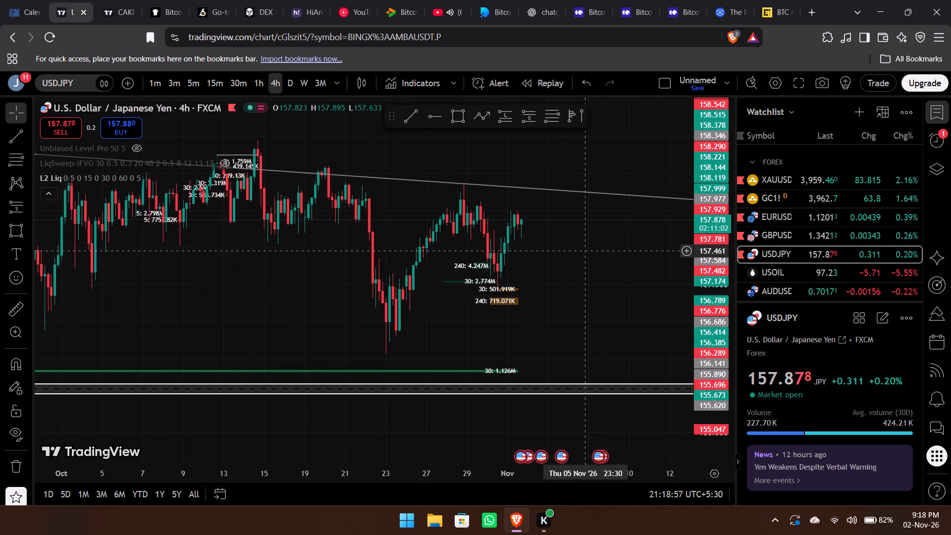
pyautogui.scroll(1, 585, 250)
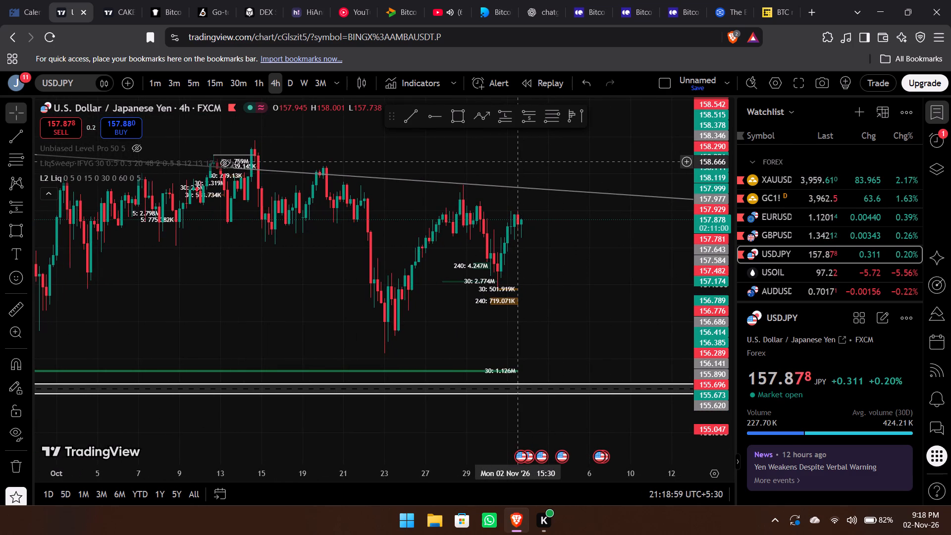
pyautogui.moveTo(519, 161); pyautogui.dragTo(767, 211)
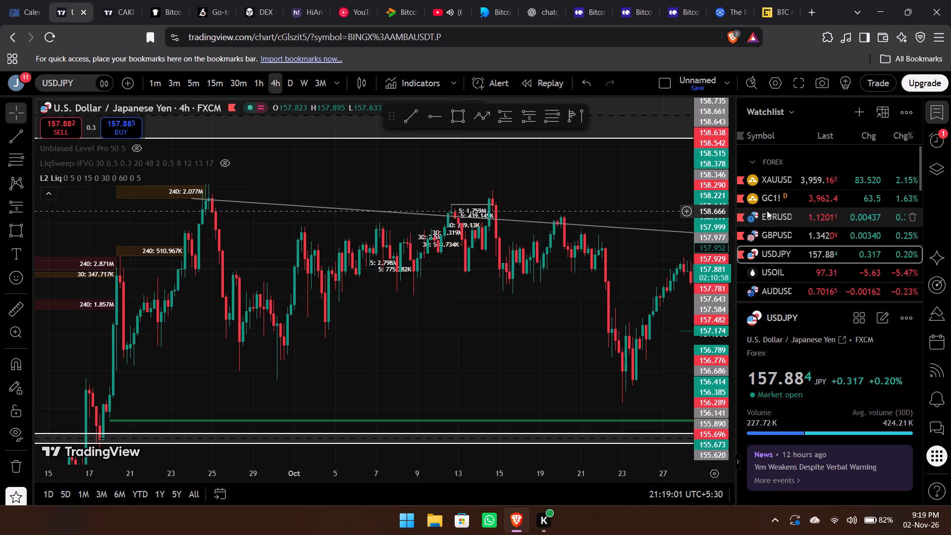
pyautogui.moveTo(767, 211); pyautogui.dragTo(942, 333)
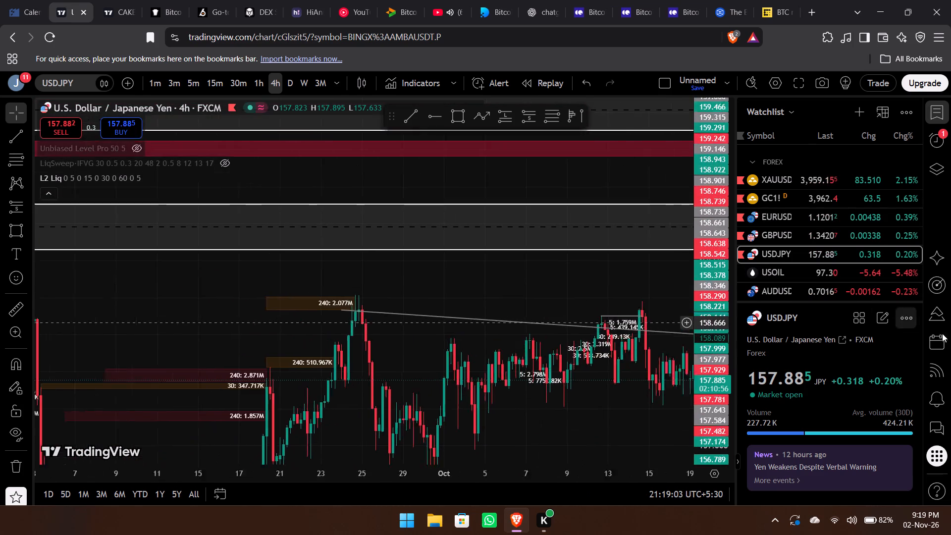
pyautogui.moveTo(942, 333); pyautogui.dragTo(640, 251)
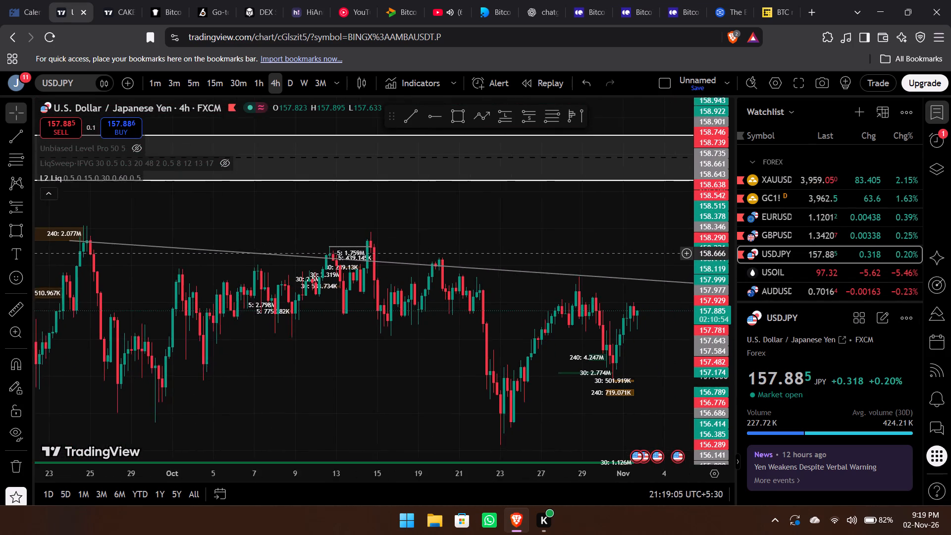
pyautogui.moveTo(640, 251); pyautogui.dragTo(572, 243)
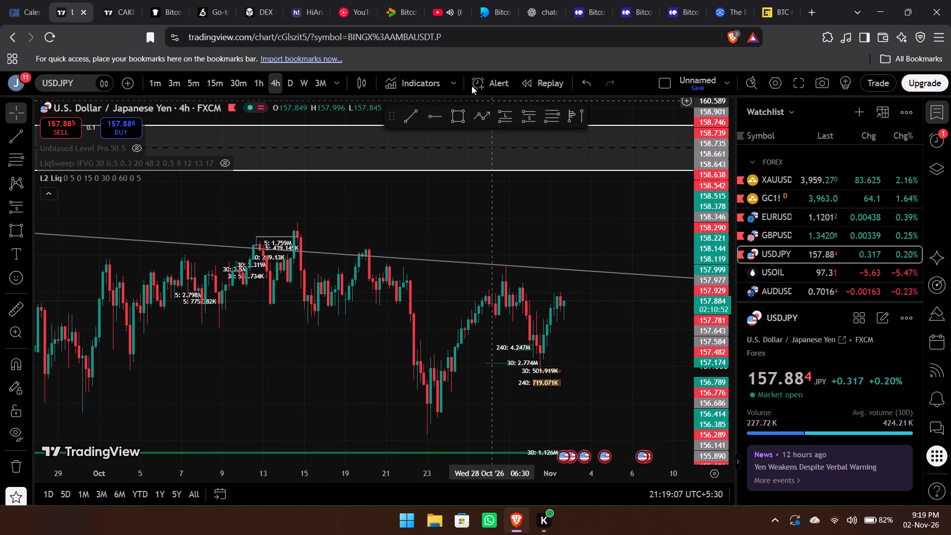
# Draw a rectangle zone on USDJPY's 4h chart from 14 Oct to 9 Nov 2026, between about 158.98 and 158.69.
pyautogui.click(456, 116)
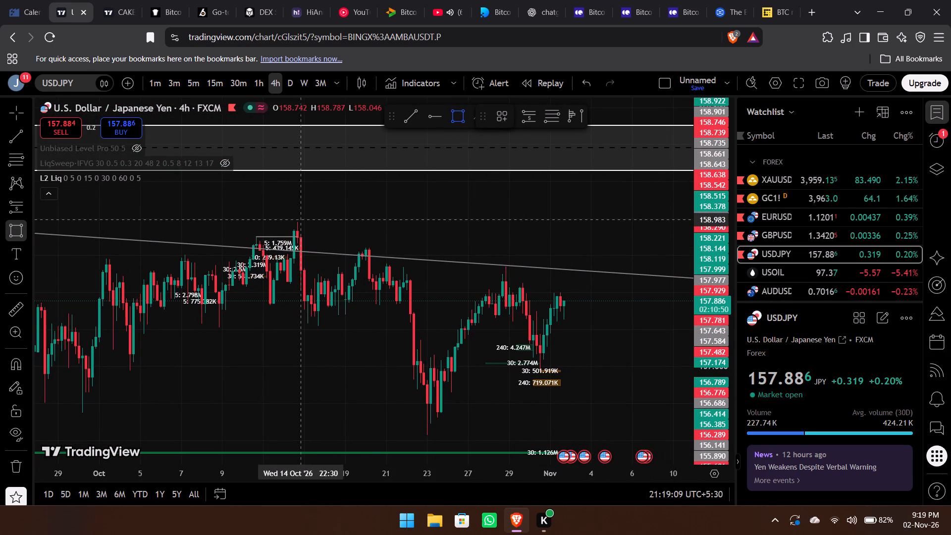
pyautogui.moveTo(294, 220); pyautogui.dragTo(425, 239)
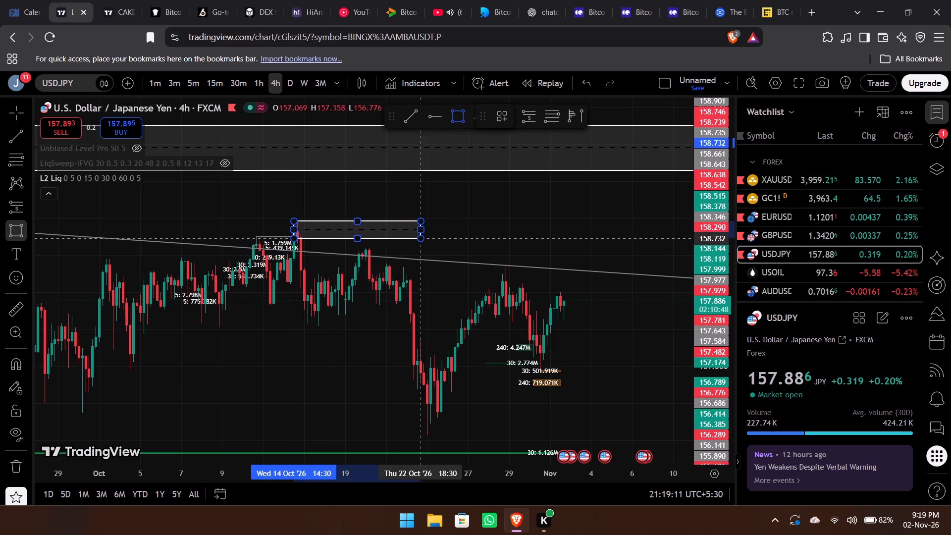
pyautogui.moveTo(425, 239); pyautogui.dragTo(437, 241)
pyautogui.click(437, 241)
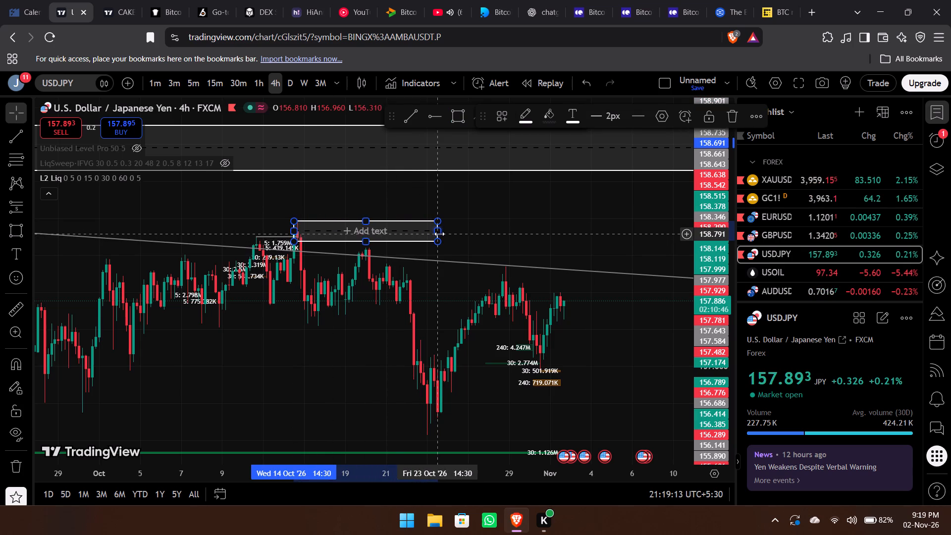
pyautogui.moveTo(439, 233); pyautogui.dragTo(656, 236)
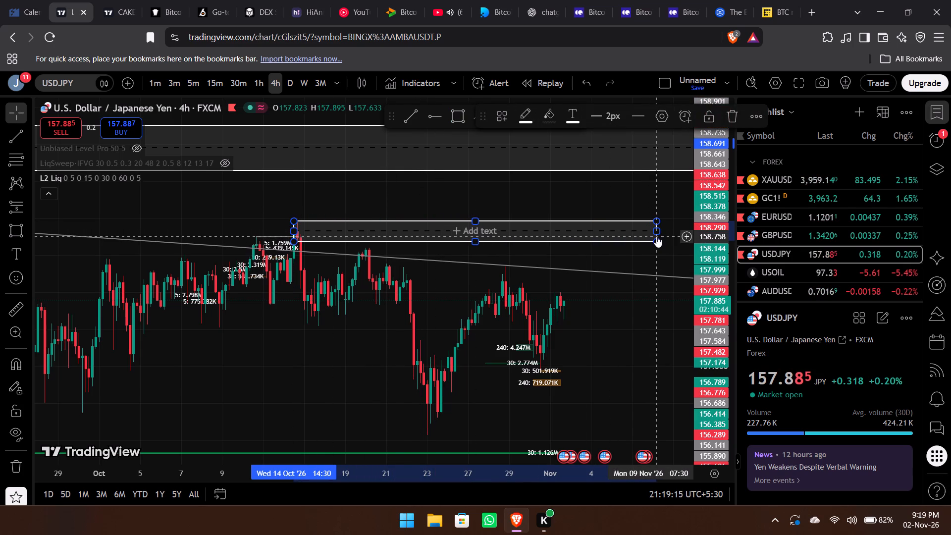
pyautogui.click(668, 388)
# Add a price alert on USDJPY at 158.615, just below the new rectangle zone.
pyautogui.moveTo(630, 329); pyautogui.dragTo(601, 233)
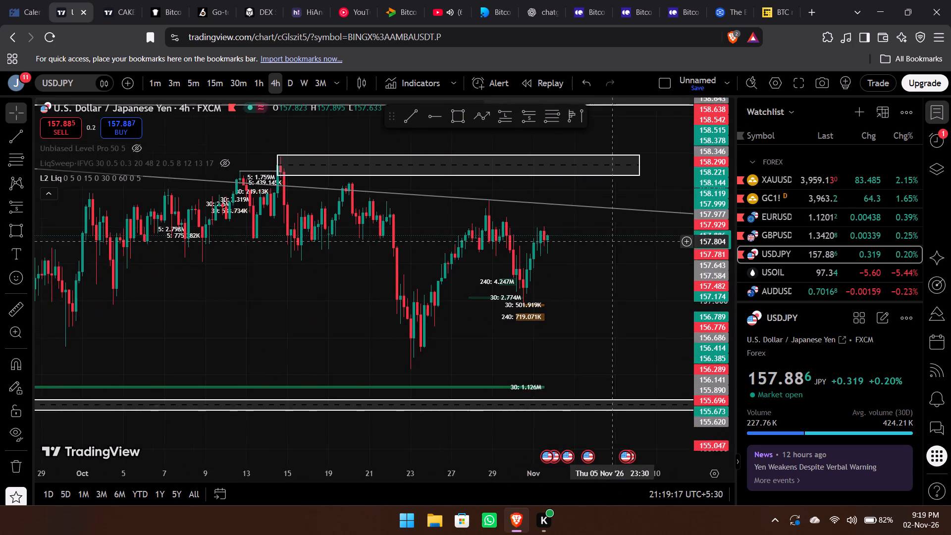
pyautogui.moveTo(601, 233); pyautogui.dragTo(550, 241)
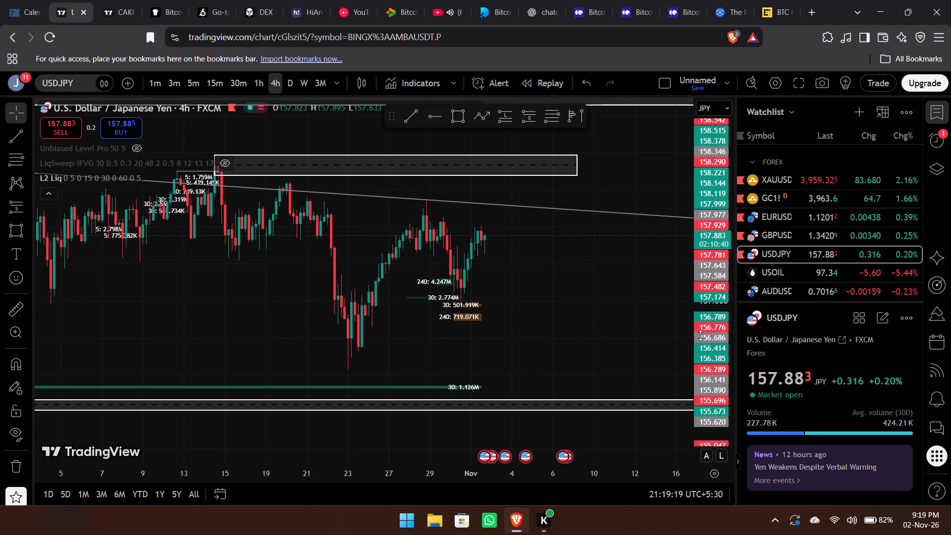
pyautogui.moveTo(700, 335); pyautogui.dragTo(666, 339, button='right')
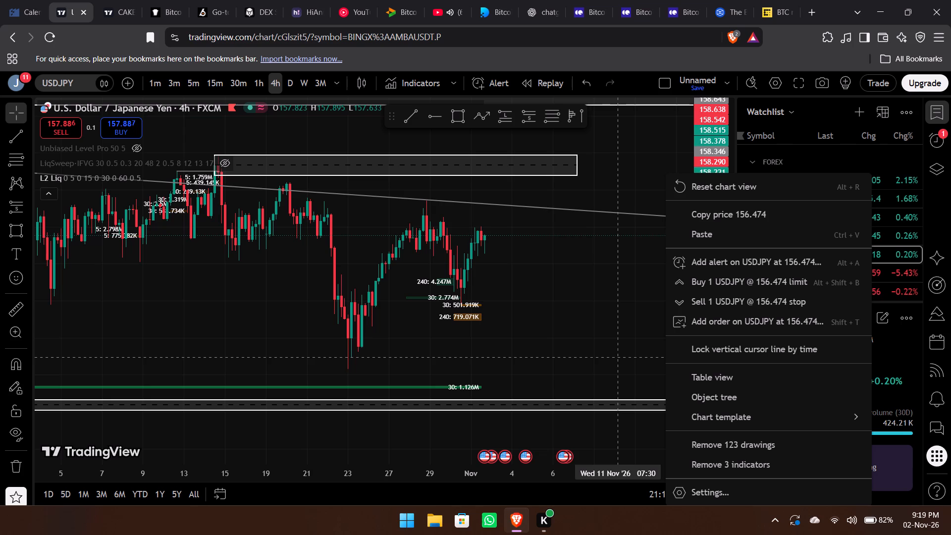
pyautogui.moveTo(583, 316); pyautogui.dragTo(639, 371)
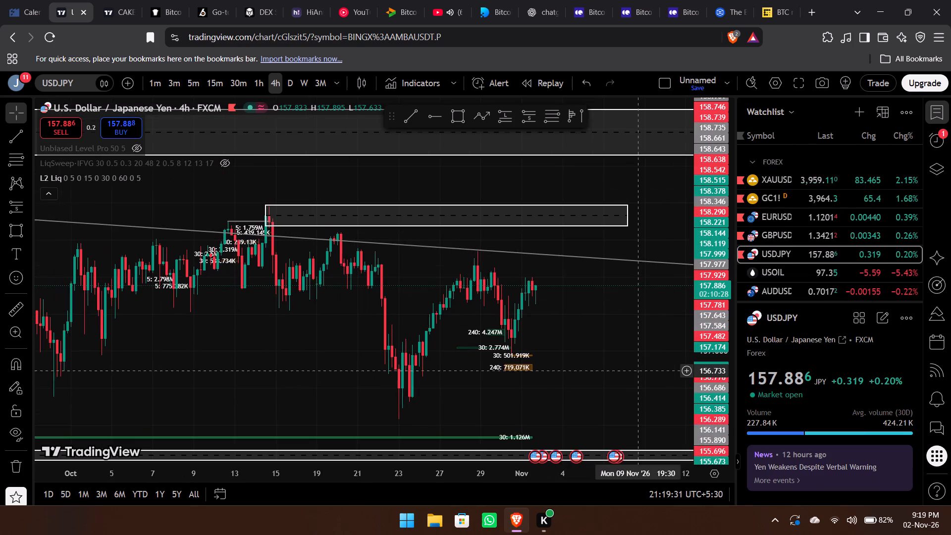
pyautogui.moveTo(639, 371); pyautogui.dragTo(575, 319)
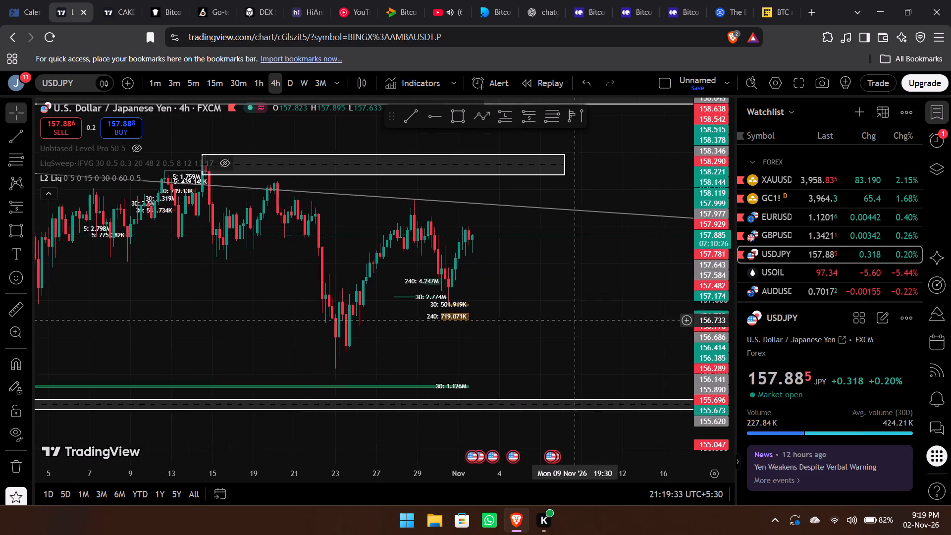
pyautogui.moveTo(575, 319); pyautogui.dragTo(574, 319)
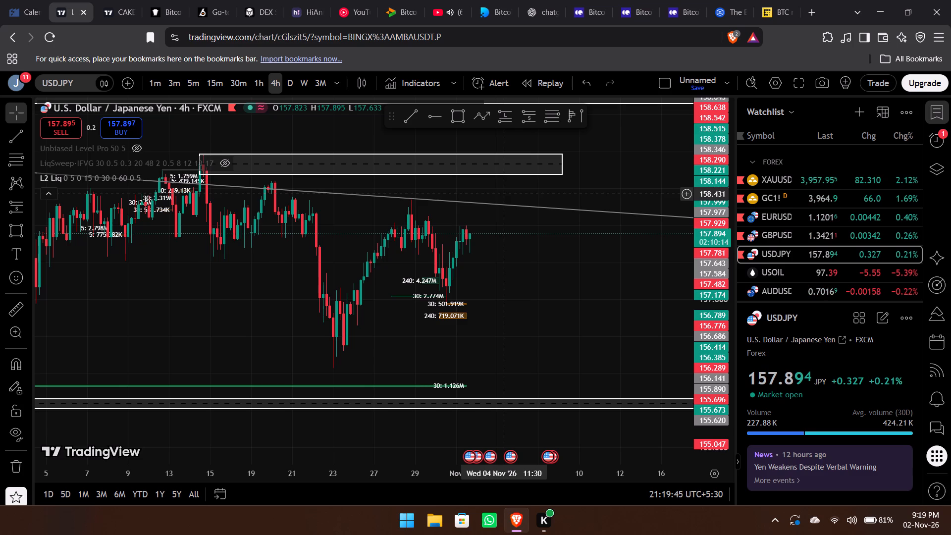
pyautogui.moveTo(532, 310); pyautogui.dragTo(596, 351)
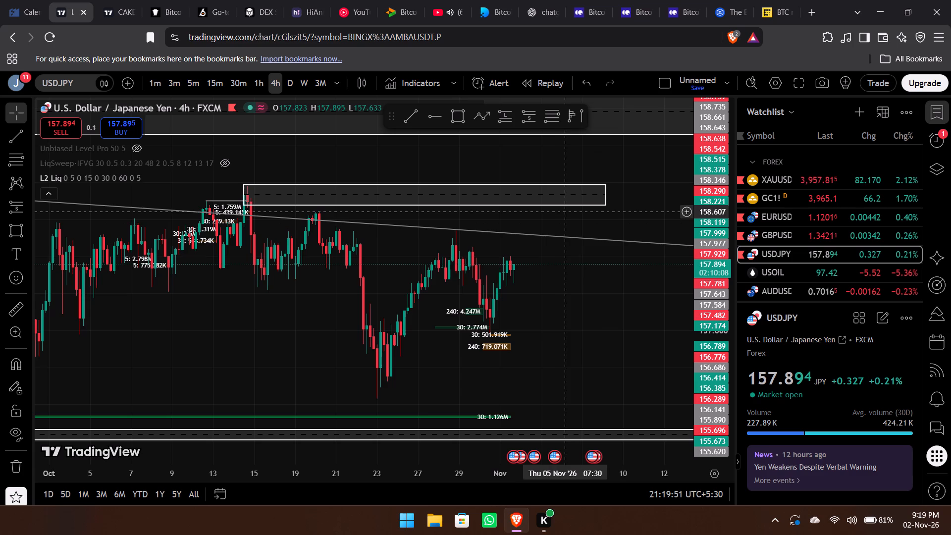
pyautogui.click(687, 211)
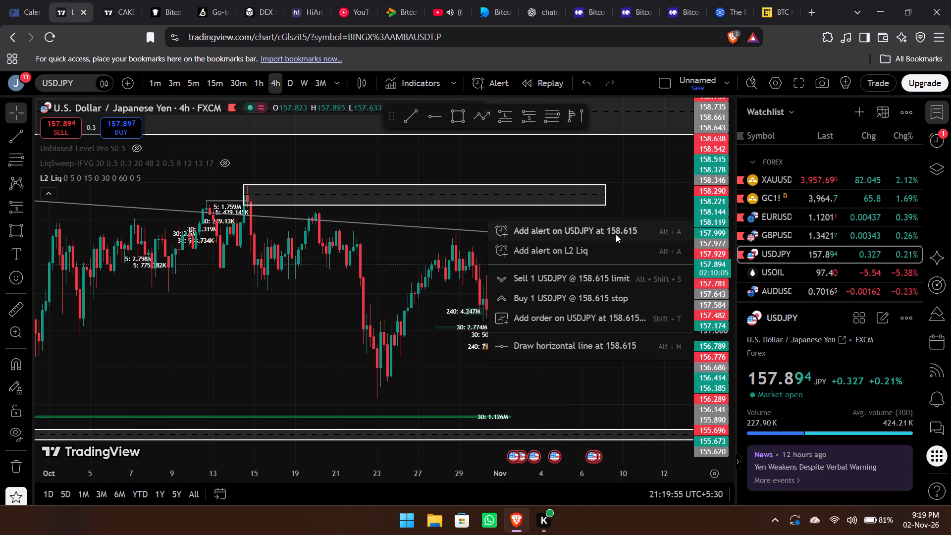
pyautogui.click(616, 234)
# Move the USDJPY crossing alert down to 158.431.
pyautogui.moveTo(571, 293); pyautogui.dragTo(505, 293)
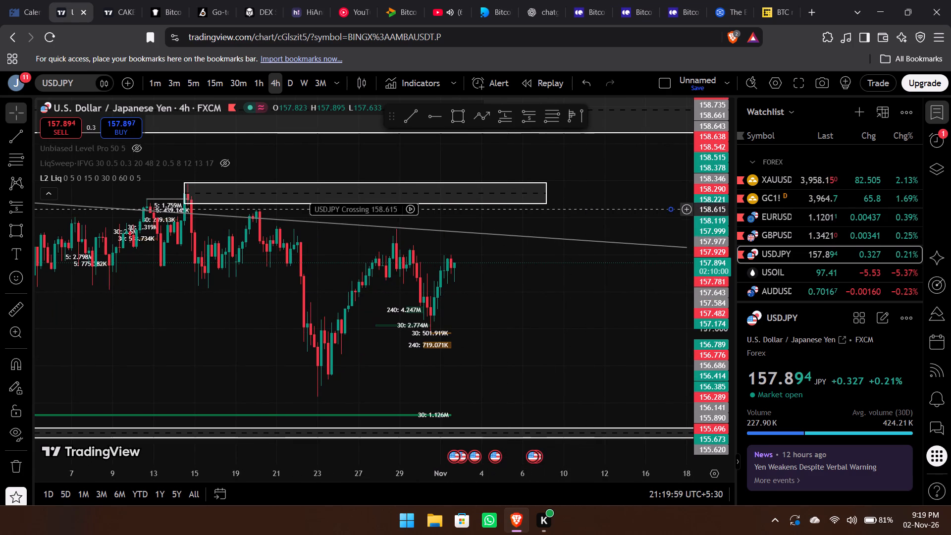
pyautogui.moveTo(593, 211); pyautogui.dragTo(591, 219)
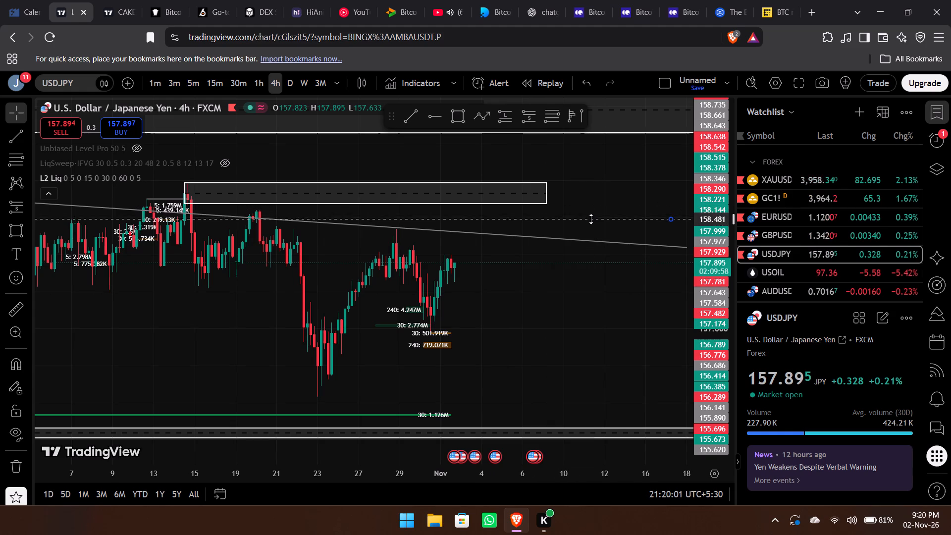
pyautogui.moveTo(591, 219); pyautogui.dragTo(593, 222)
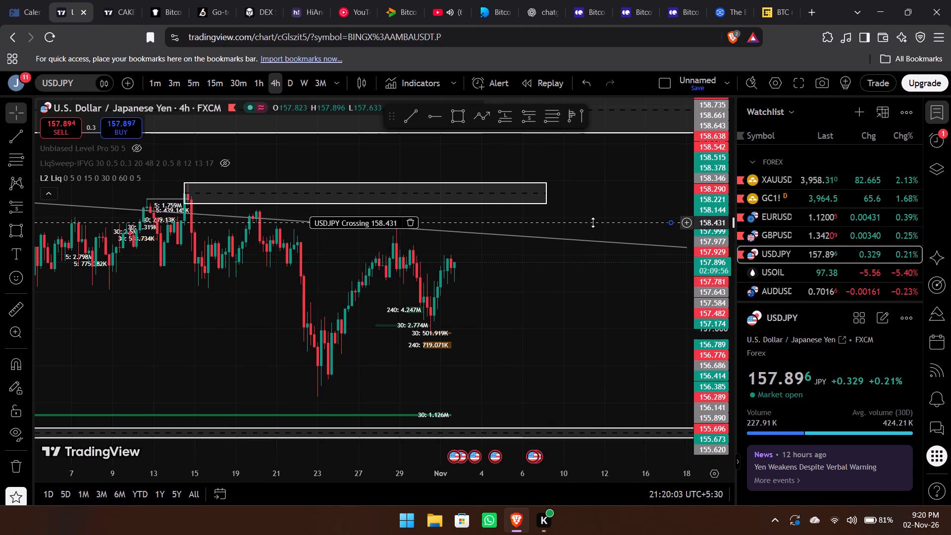
pyautogui.click(585, 322)
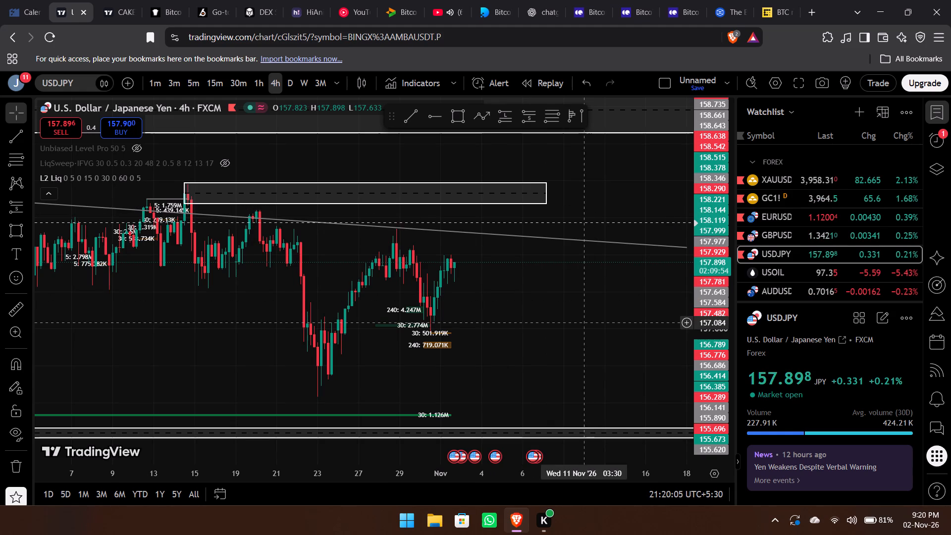
# Move on through the watchlist past USOIL and AUDUSD, and select GBPJPY in the forex group.
pyautogui.press('Down')
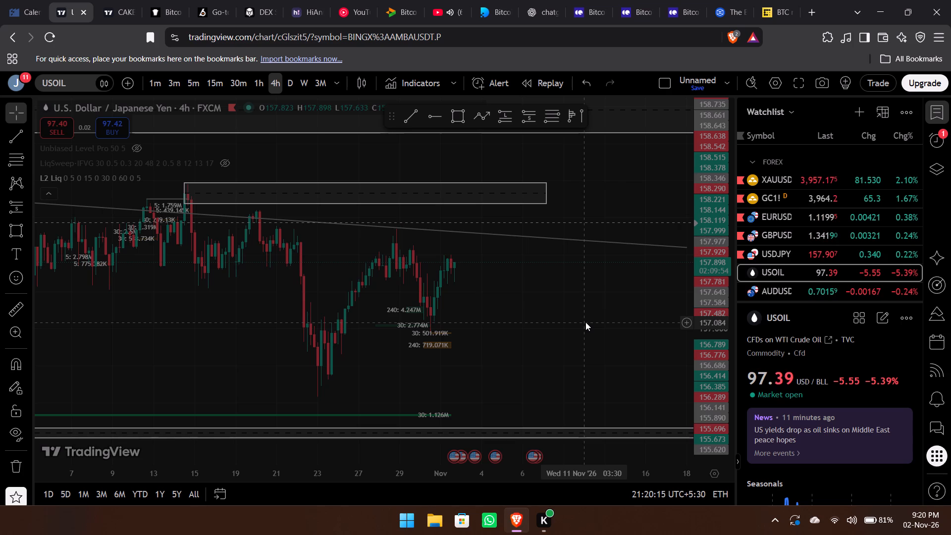
pyautogui.press('Down')
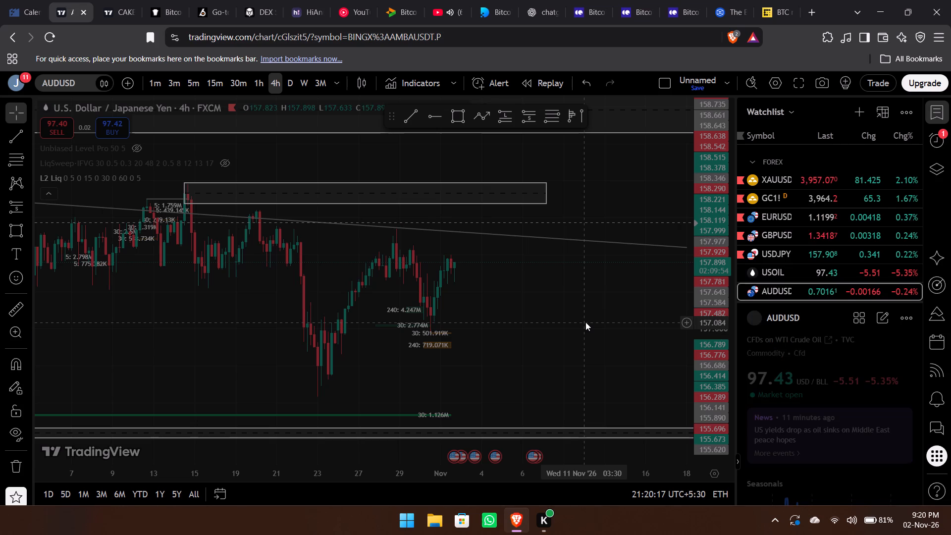
pyautogui.scroll(-1, 829, 280)
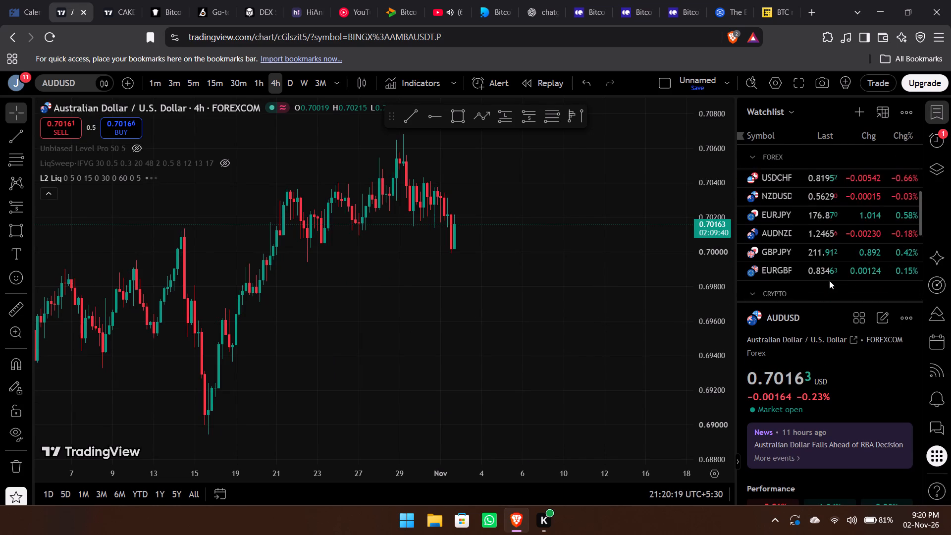
pyautogui.scroll(-2, 829, 280)
pyautogui.click(799, 249)
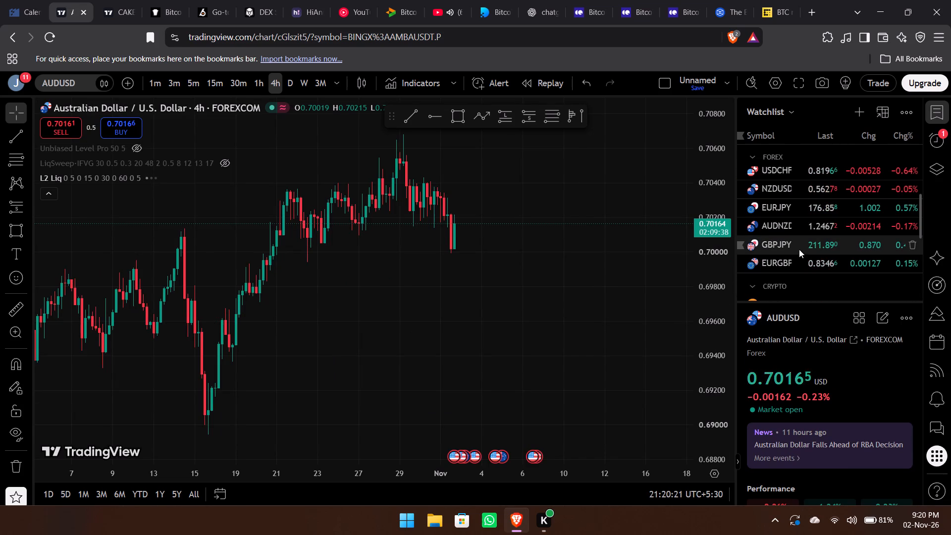
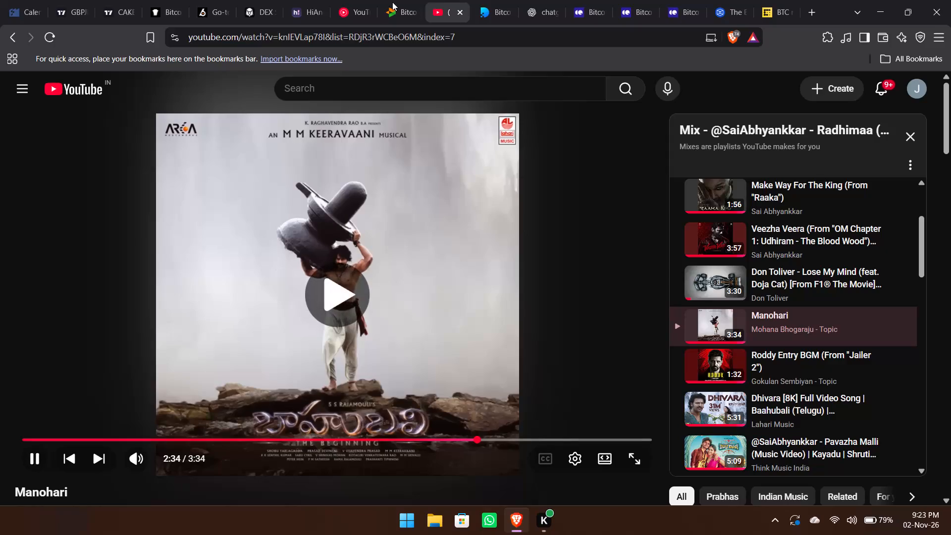
# Return to TradingView and examine GBPJPY's recent price action on the 15m, 5m, 30m and 3m timeframes.
pyautogui.click(77, 7)
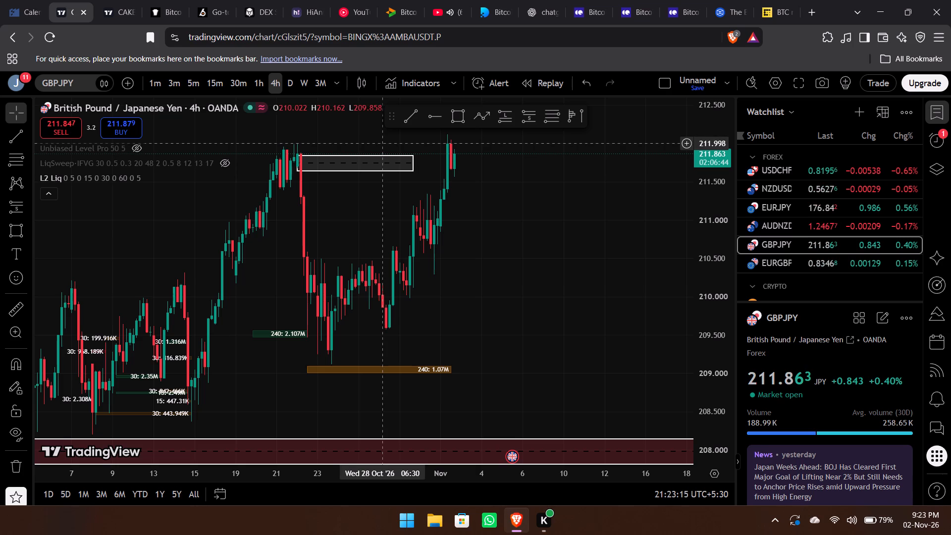
pyautogui.click(207, 84)
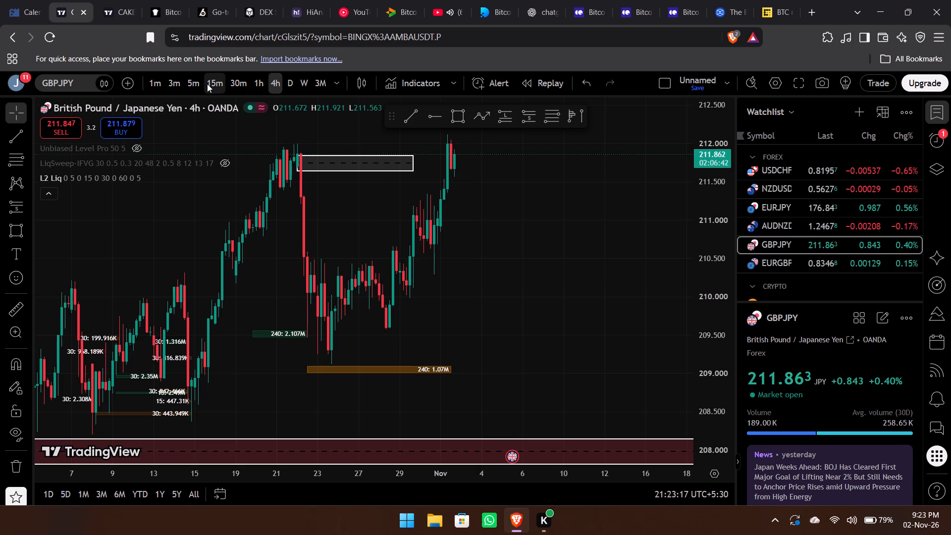
pyautogui.moveTo(716, 353); pyautogui.dragTo(704, 171)
pyautogui.moveTo(538, 199); pyautogui.dragTo(584, 398)
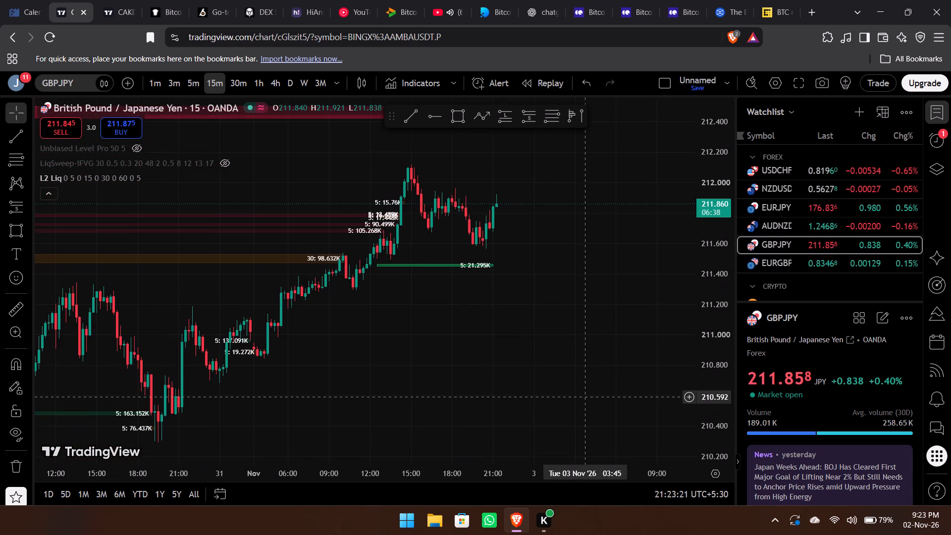
pyautogui.moveTo(584, 398); pyautogui.dragTo(584, 396)
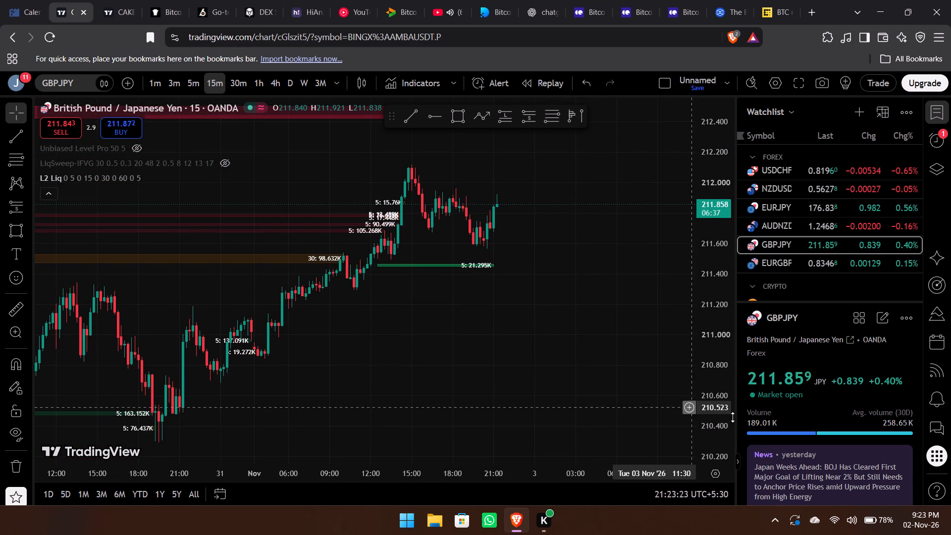
pyautogui.moveTo(709, 386); pyautogui.dragTo(699, 324)
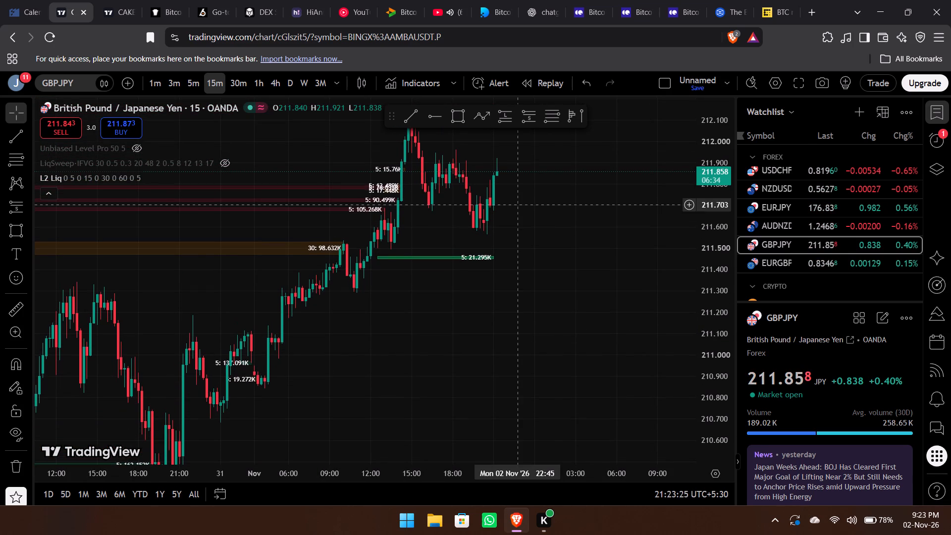
pyautogui.moveTo(518, 204); pyautogui.dragTo(514, 290)
pyautogui.click(189, 81)
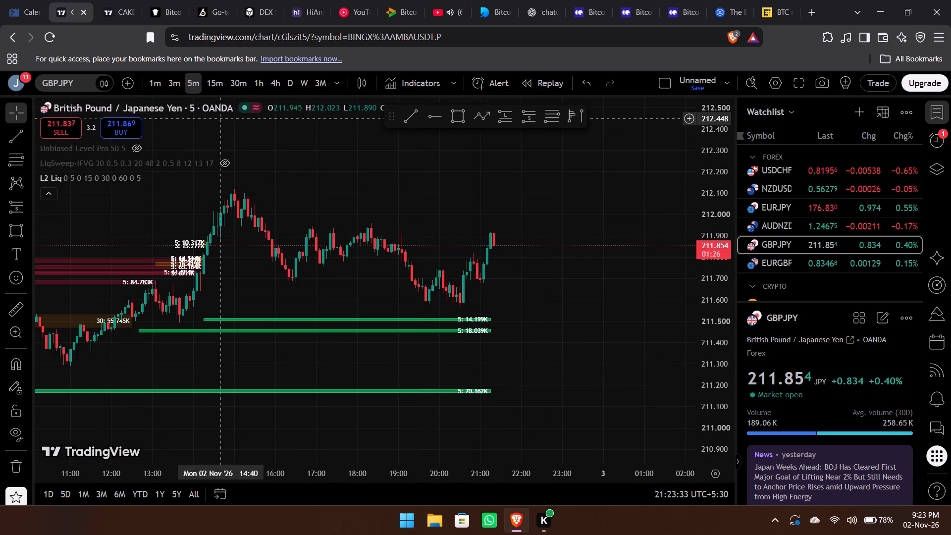
pyautogui.click(216, 81)
pyautogui.click(238, 82)
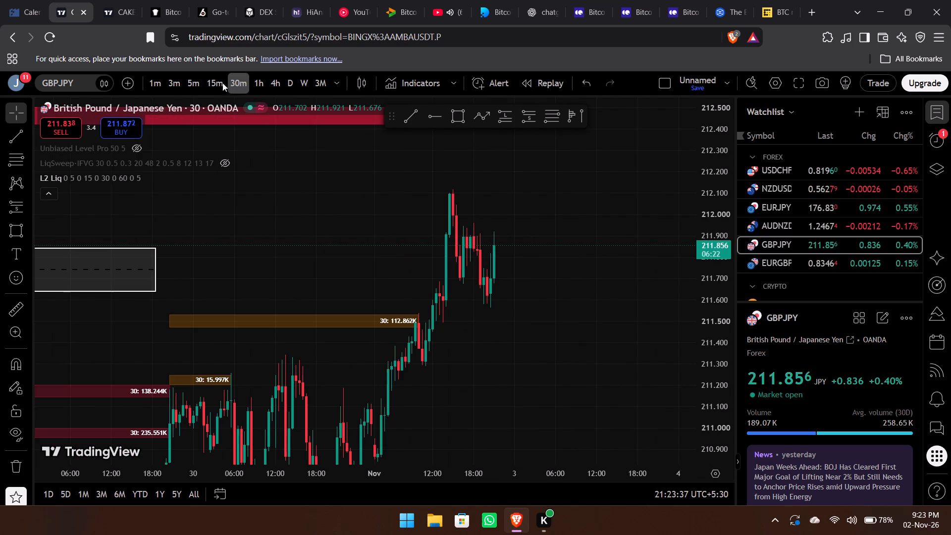
pyautogui.click(201, 85)
pyautogui.click(177, 88)
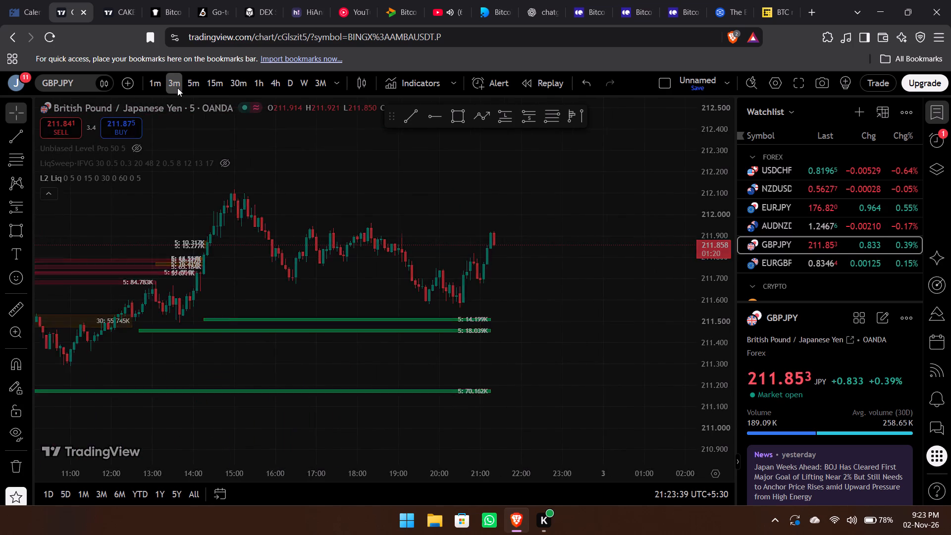
pyautogui.hscroll(4, 240, 259)
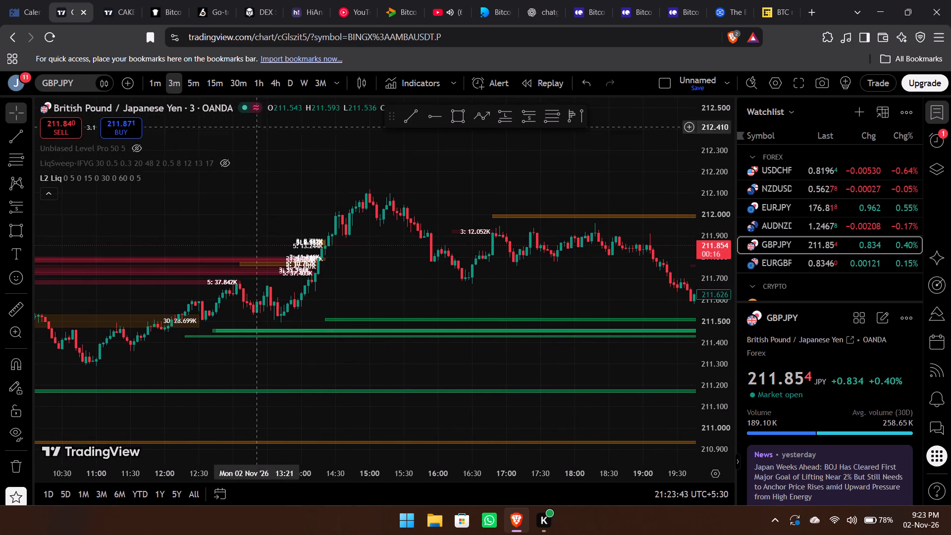
pyautogui.click(196, 88)
pyautogui.hscroll(-1, 448, 248)
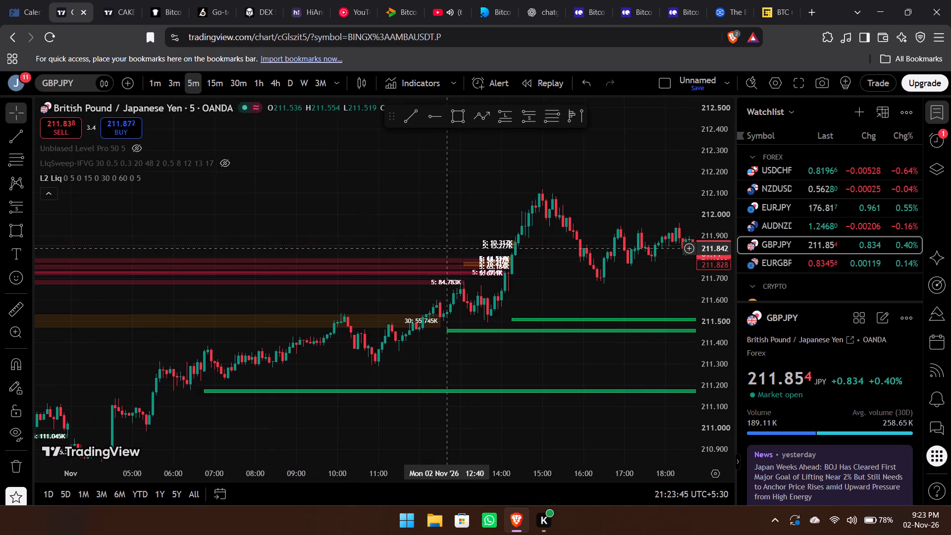
pyautogui.hscroll(-2, 448, 248)
# Draw a rectangle zone on GBPJPY's 15m chart from 13:00 to about 23:30 on 2 Nov 2026, between about 211.949 and 211.909.
pyautogui.click(218, 80)
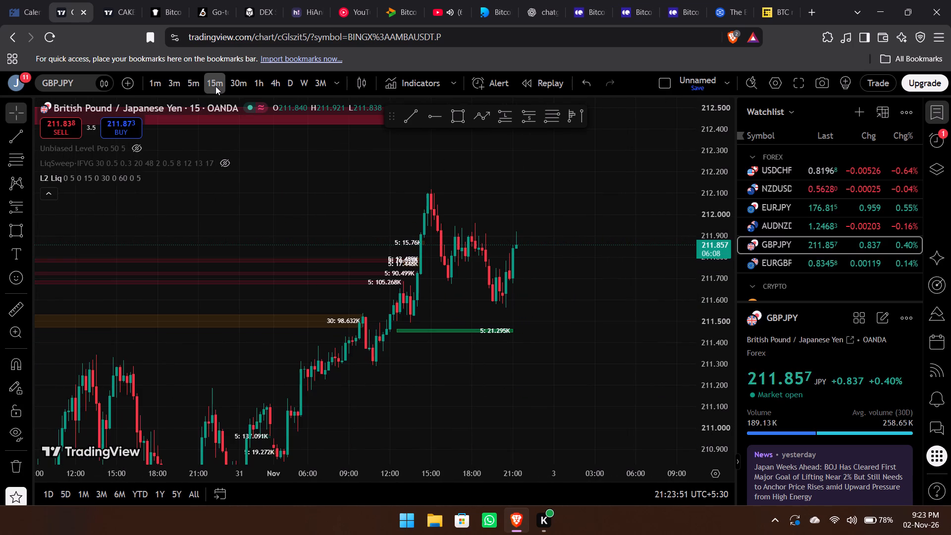
pyautogui.click(461, 114)
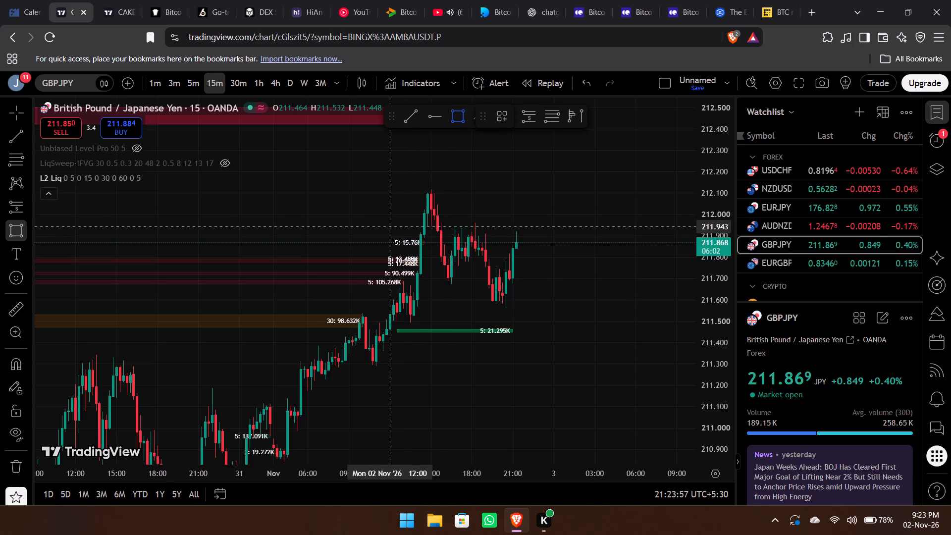
pyautogui.moveTo(402, 225); pyautogui.dragTo(550, 227)
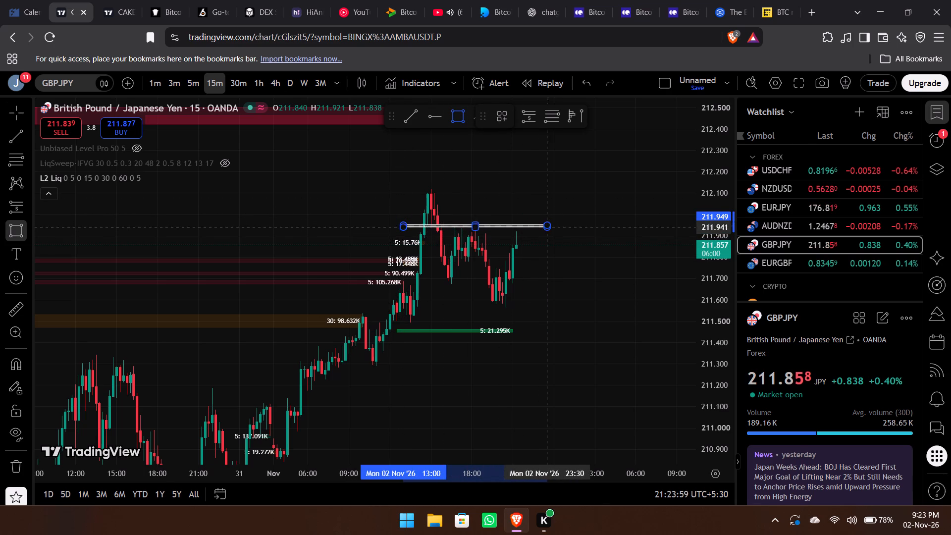
pyautogui.moveTo(550, 227); pyautogui.dragTo(551, 234)
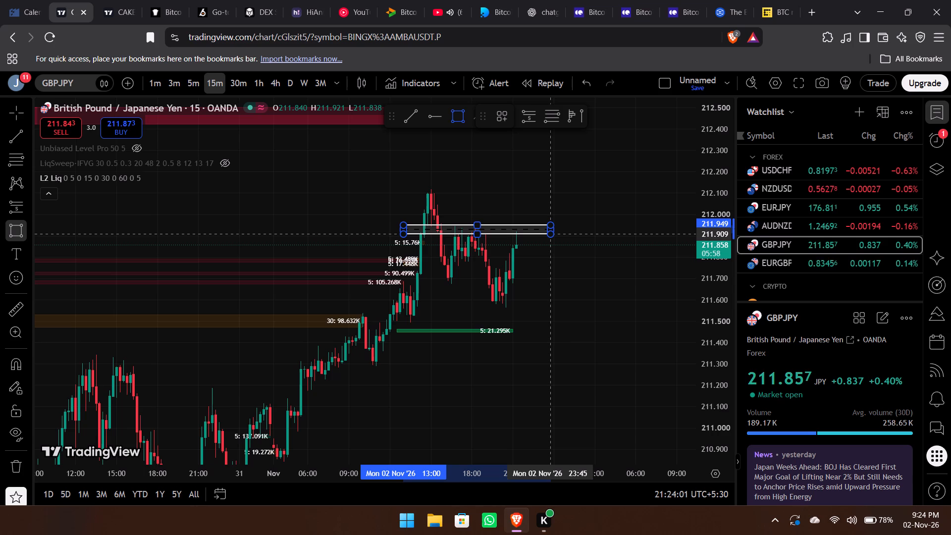
pyautogui.moveTo(551, 234); pyautogui.dragTo(547, 234)
pyautogui.click(547, 234)
pyautogui.moveTo(590, 251); pyautogui.dragTo(582, 251)
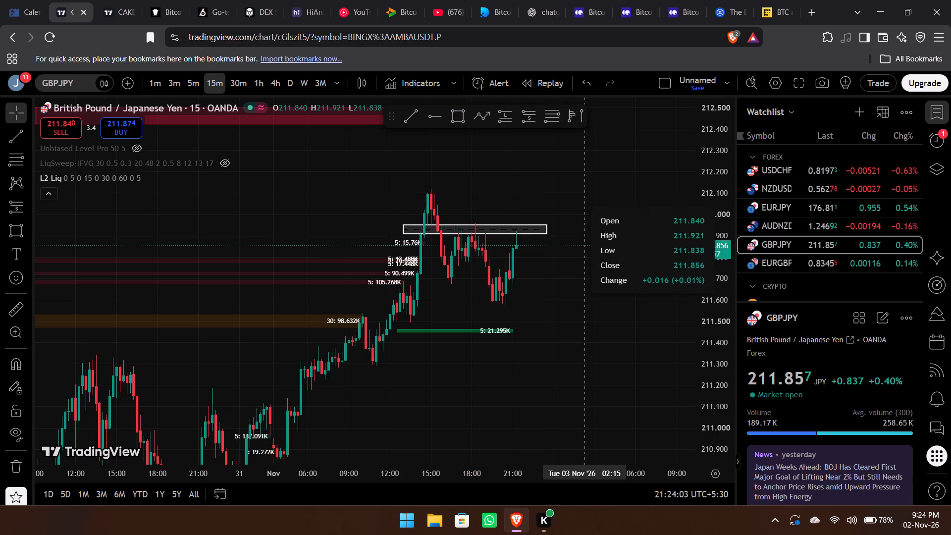
pyautogui.moveTo(582, 251); pyautogui.dragTo(574, 253)
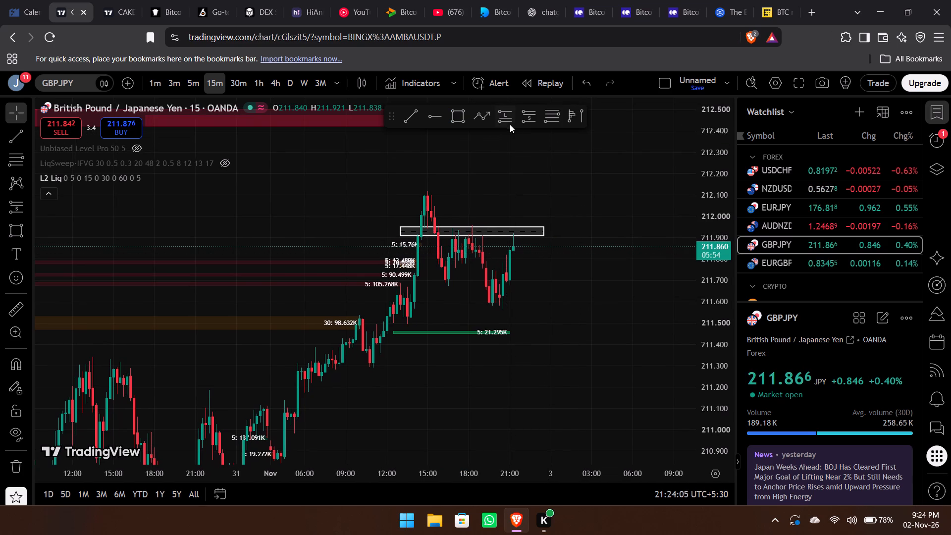
# Place a short position on GBPJPY from 17:45 on 2 Nov with entry about 211.906, stop about 212.123 and target about 211.259.
pyautogui.click(524, 119)
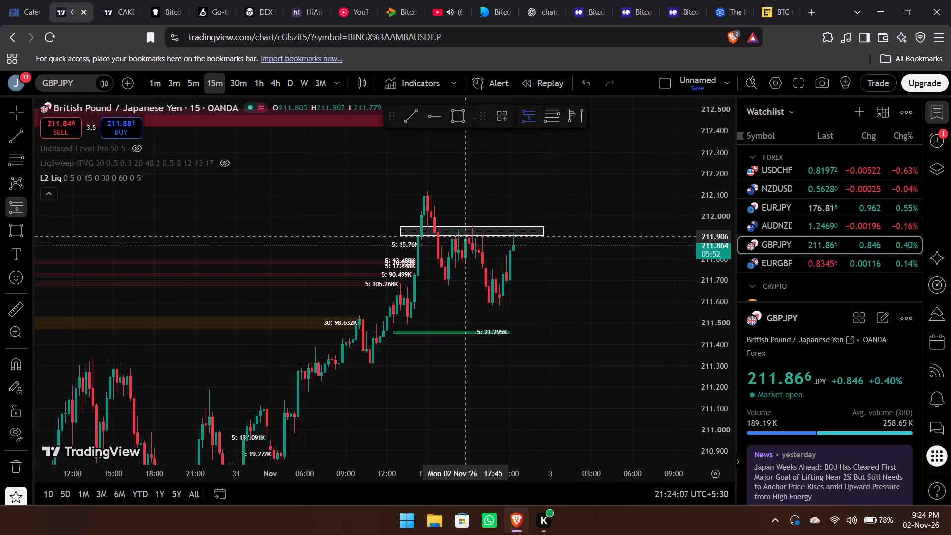
pyautogui.click(466, 236)
pyautogui.moveTo(463, 160); pyautogui.dragTo(467, 186)
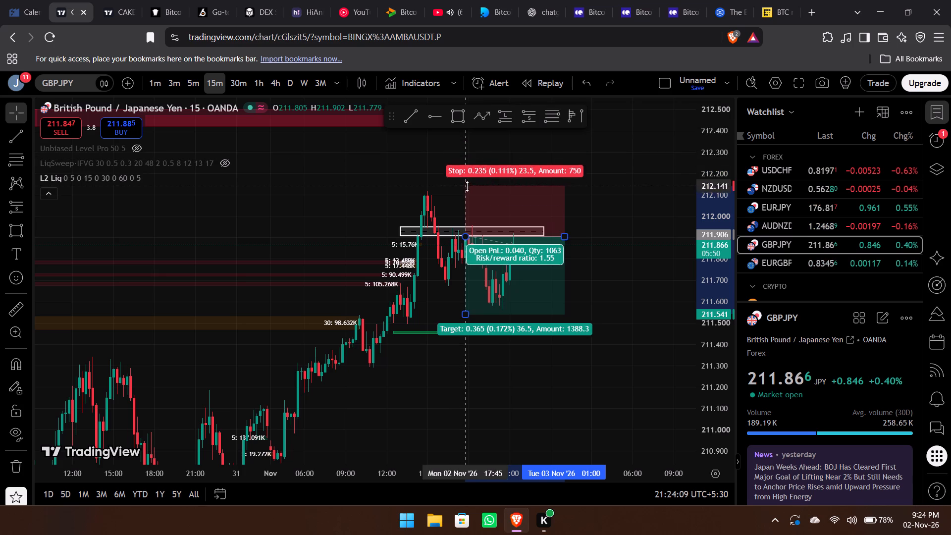
pyautogui.moveTo(467, 186); pyautogui.dragTo(469, 190)
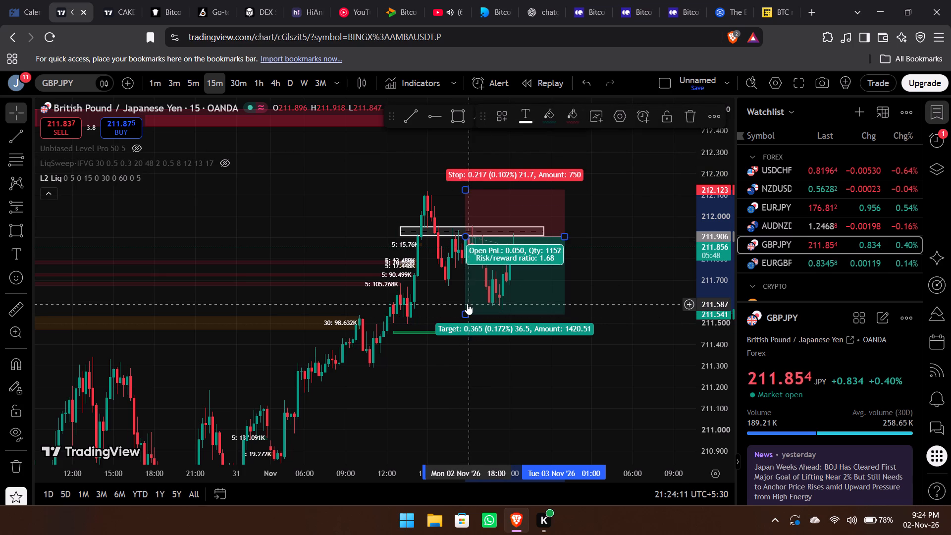
pyautogui.moveTo(467, 310); pyautogui.dragTo(478, 361)
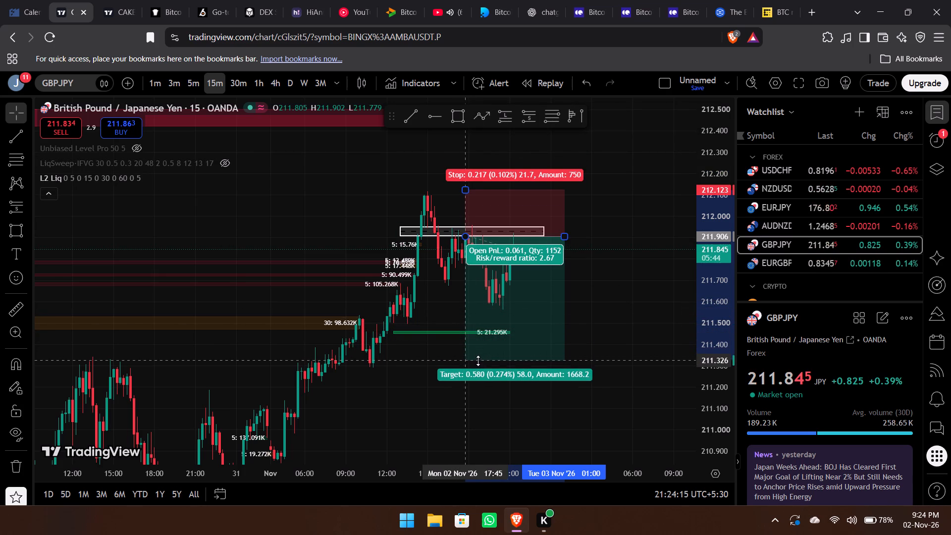
pyautogui.moveTo(478, 361); pyautogui.dragTo(477, 373)
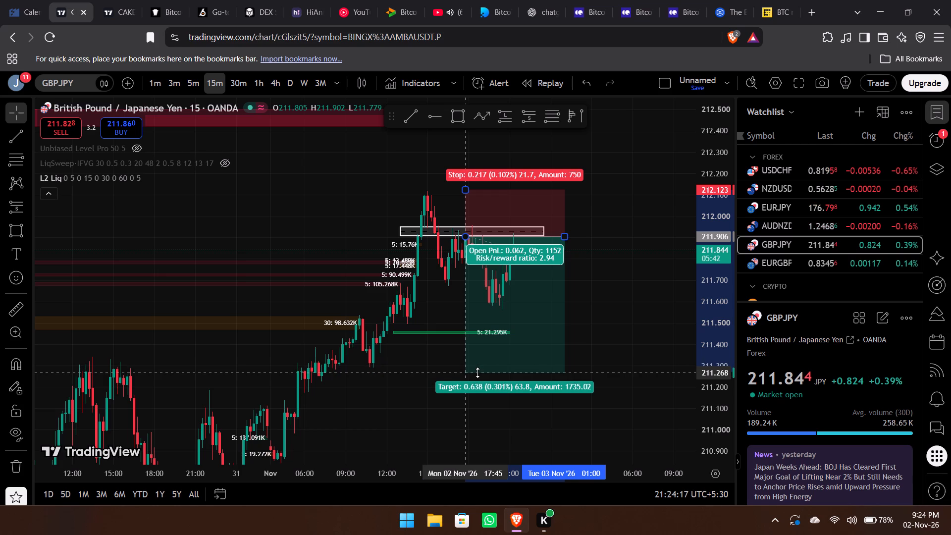
pyautogui.moveTo(477, 373); pyautogui.dragTo(477, 374)
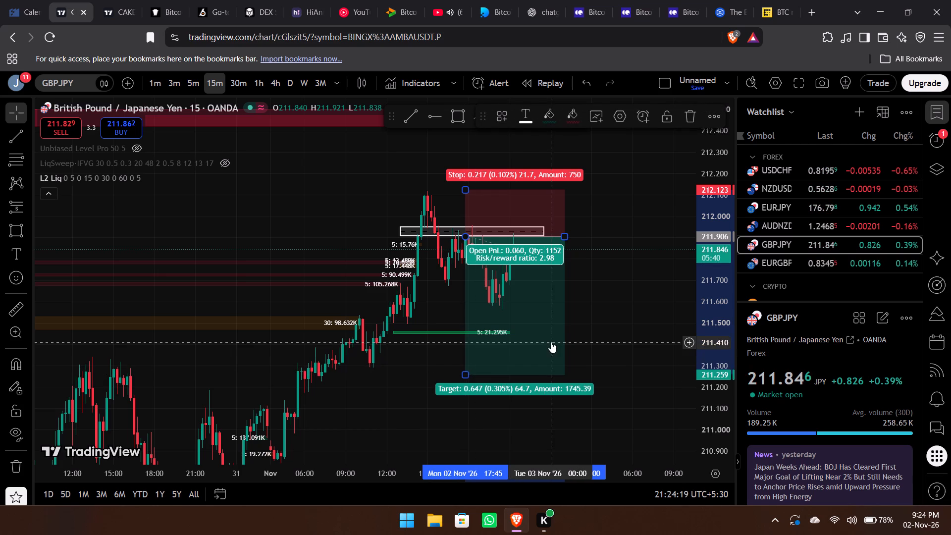
pyautogui.moveTo(640, 321); pyautogui.dragTo(701, 214)
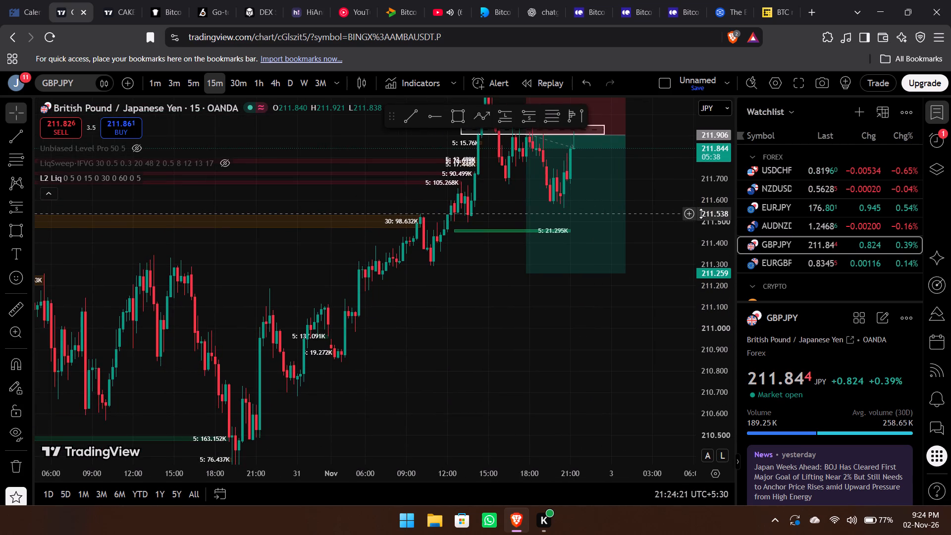
pyautogui.moveTo(701, 214); pyautogui.dragTo(640, 291)
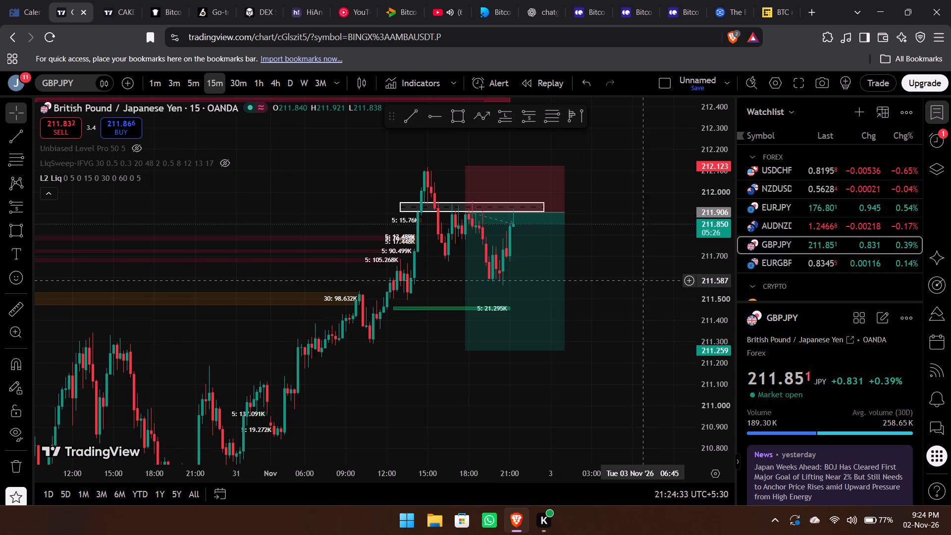
# Switch to YouTube and pause the song that is playing.
pyautogui.click(451, 0)
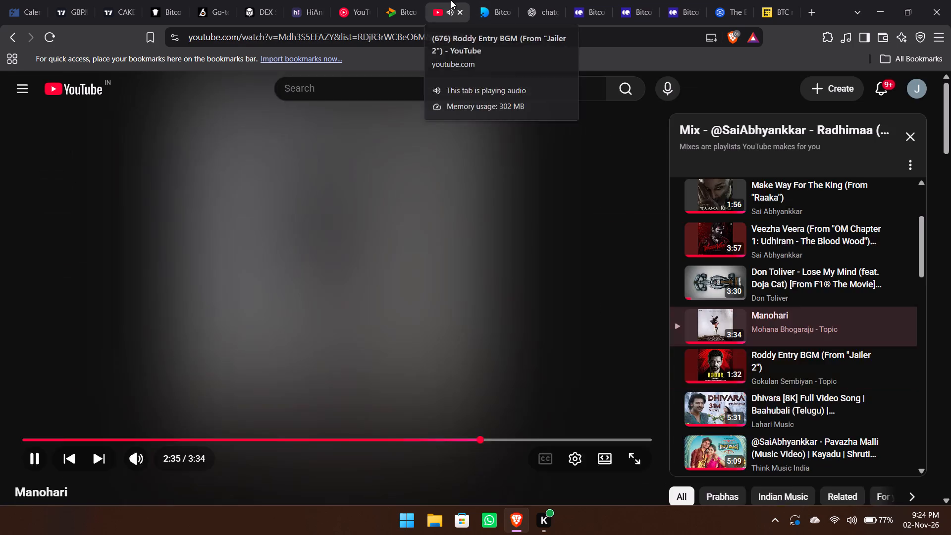
pyautogui.press('space')
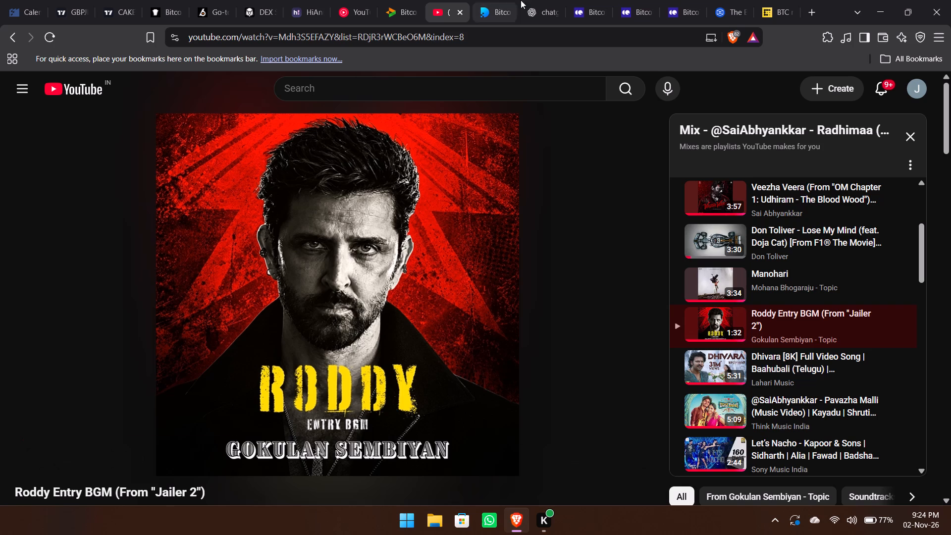
# Search the web for "nectarlink github" in a new browser tab.
pyautogui.click(808, 19)
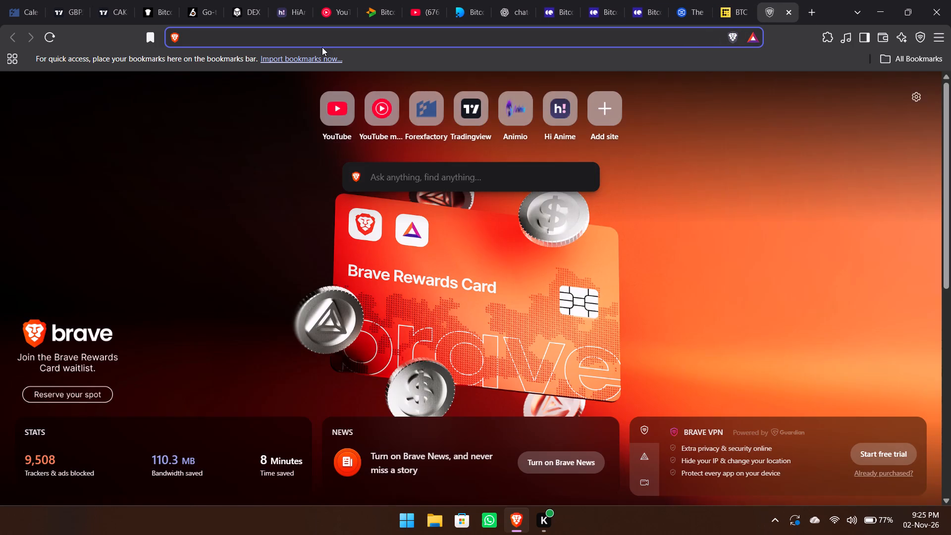
pyautogui.write('nectarlinks')
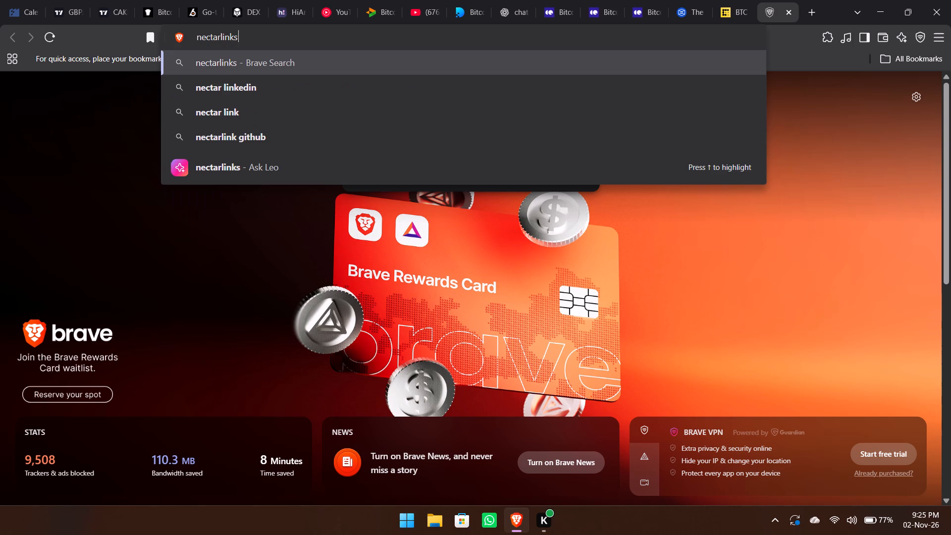
pyautogui.press('Down')
pyautogui.press('Down')
pyautogui.press('Down')
pyautogui.press('Return')
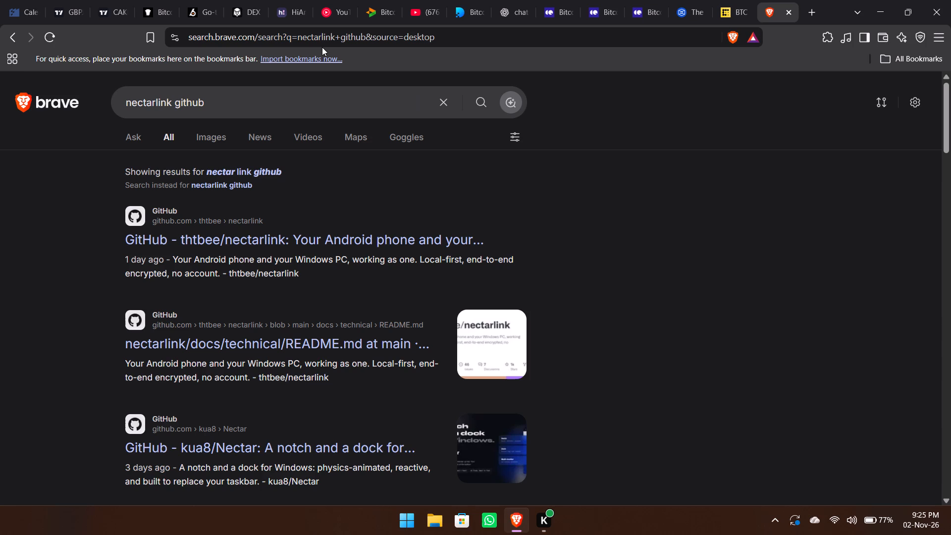
# Open Notepad and start a new blank note.
pyautogui.click(412, 530)
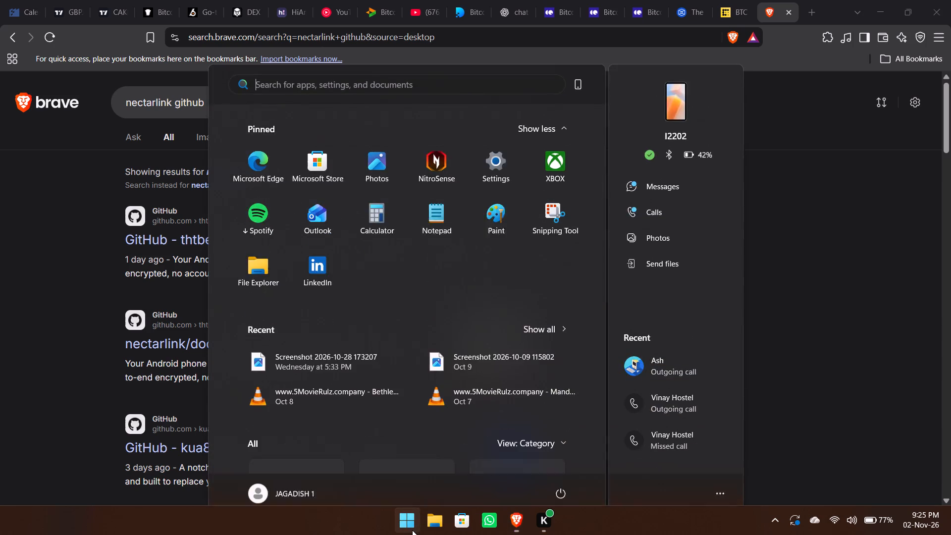
pyautogui.write('notes')
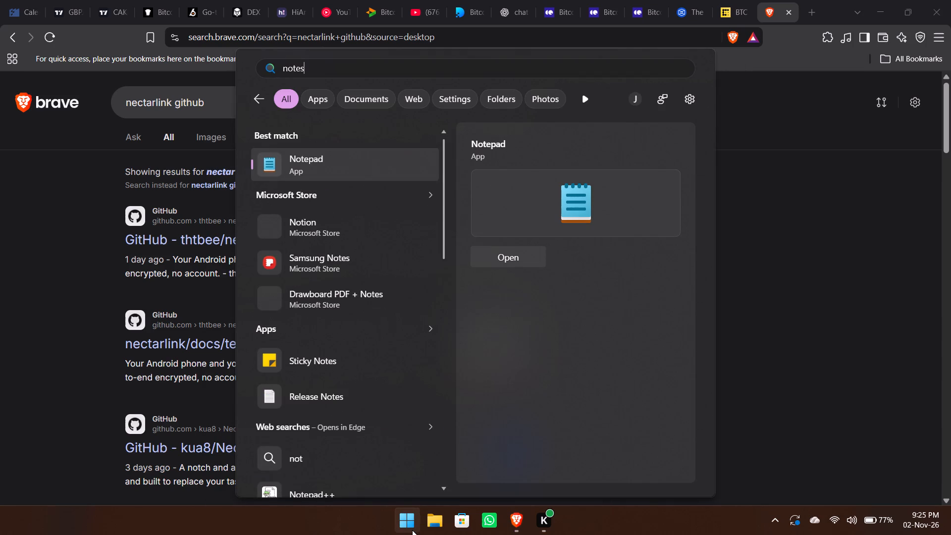
pyautogui.press('Return')
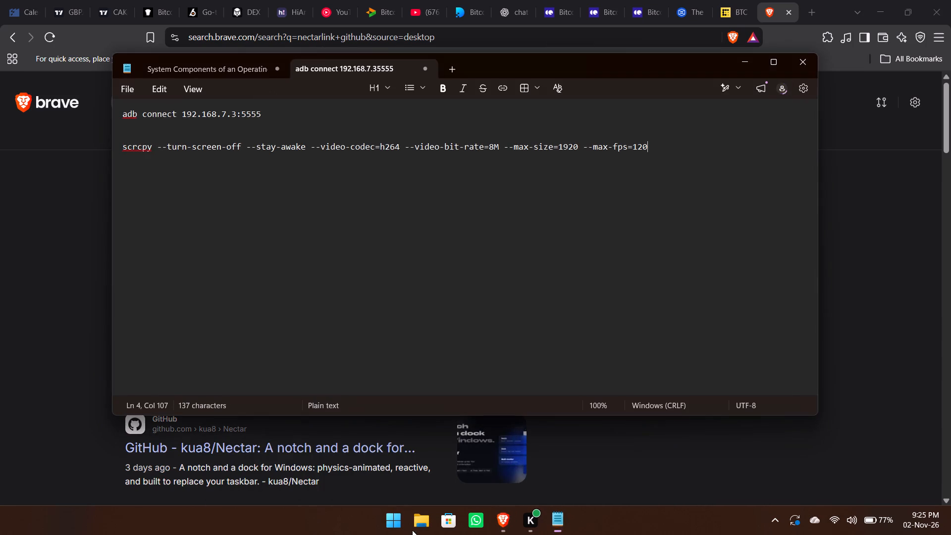
pyautogui.click(450, 67)
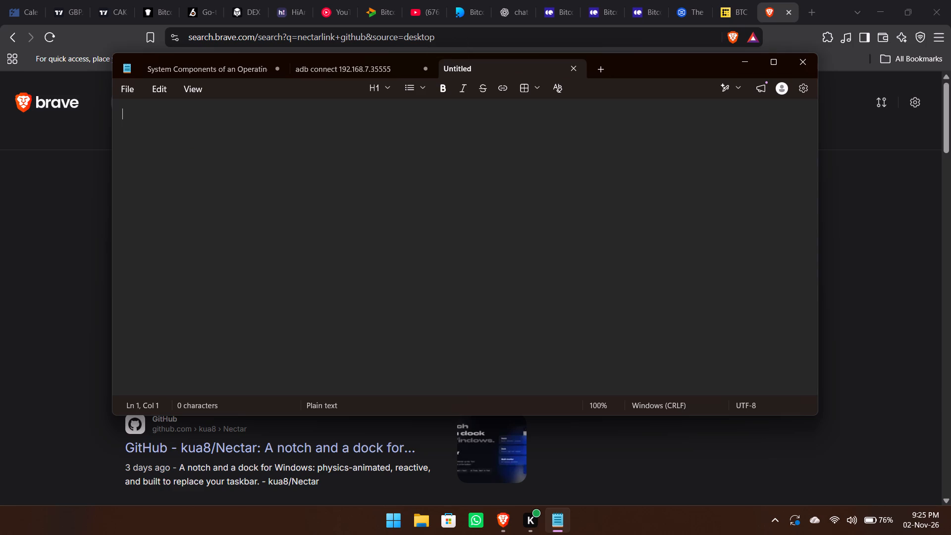
# List AIOT and APR on separate lines in the new note.
pyautogui.press('a')
pyautogui.write('ot')
pyautogui.press('BackSpace')
pyautogui.press('BackSpace')
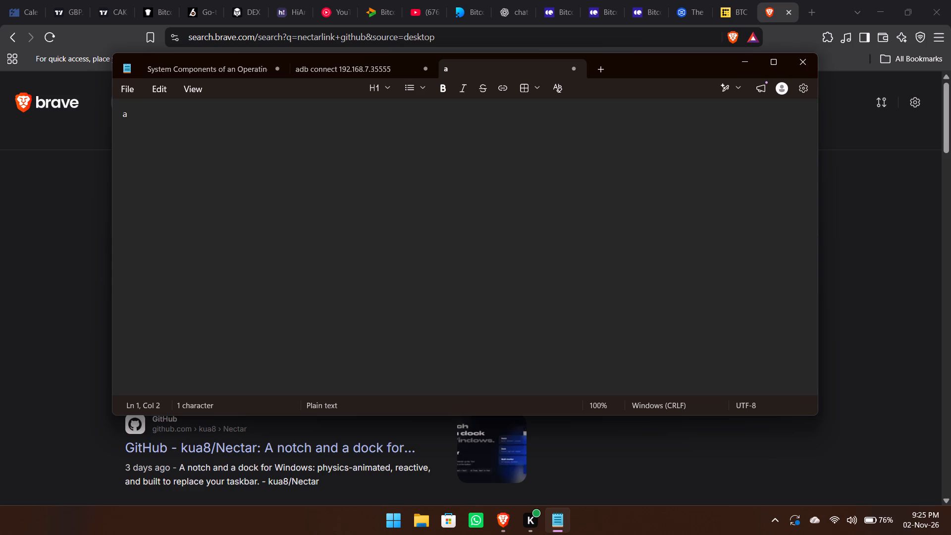
pyautogui.press('BackSpace')
pyautogui.write('AIOT')
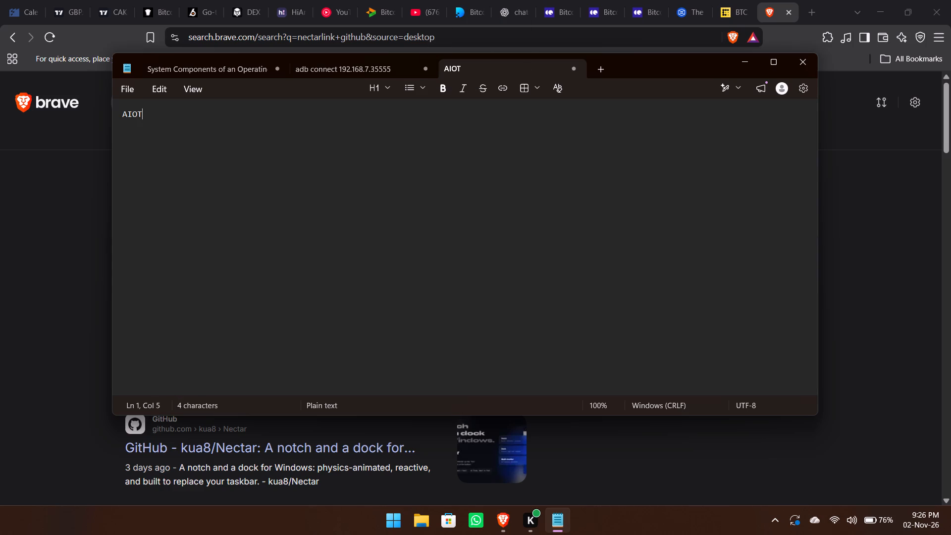
pyautogui.press('Return')
pyautogui.write('APR')
pyautogui.press('Return')
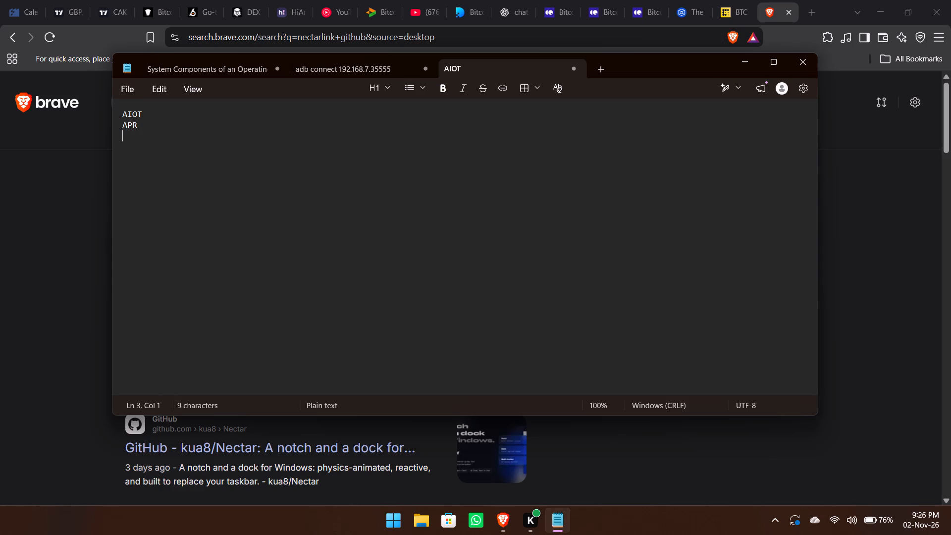